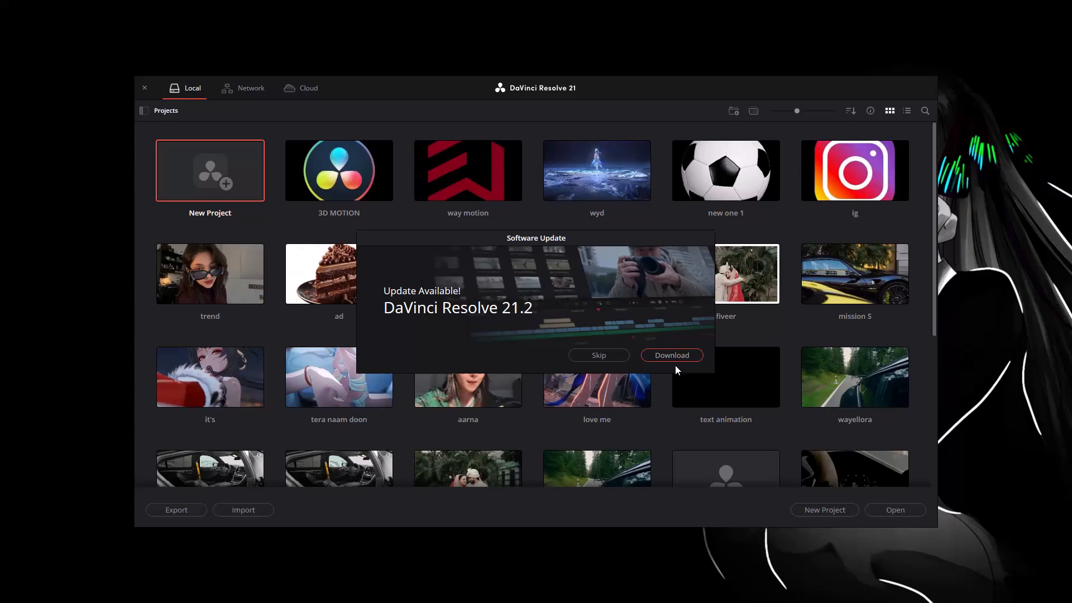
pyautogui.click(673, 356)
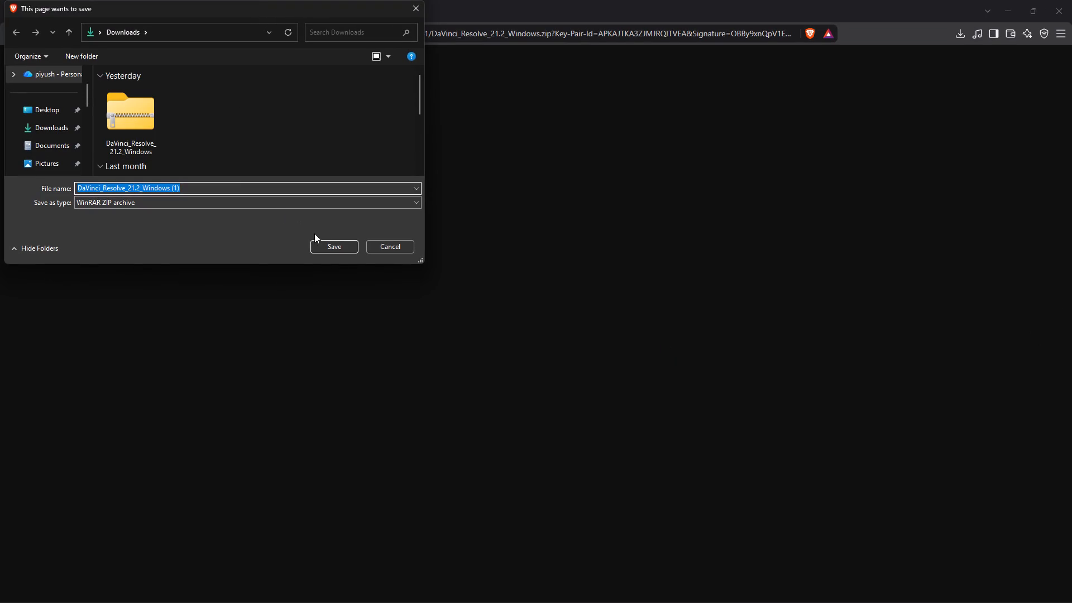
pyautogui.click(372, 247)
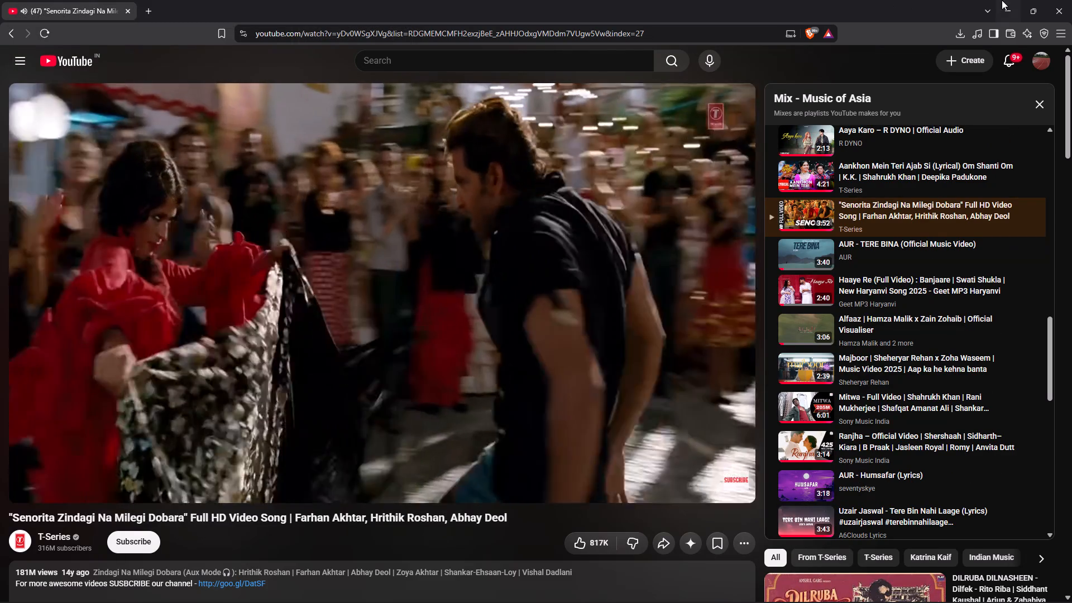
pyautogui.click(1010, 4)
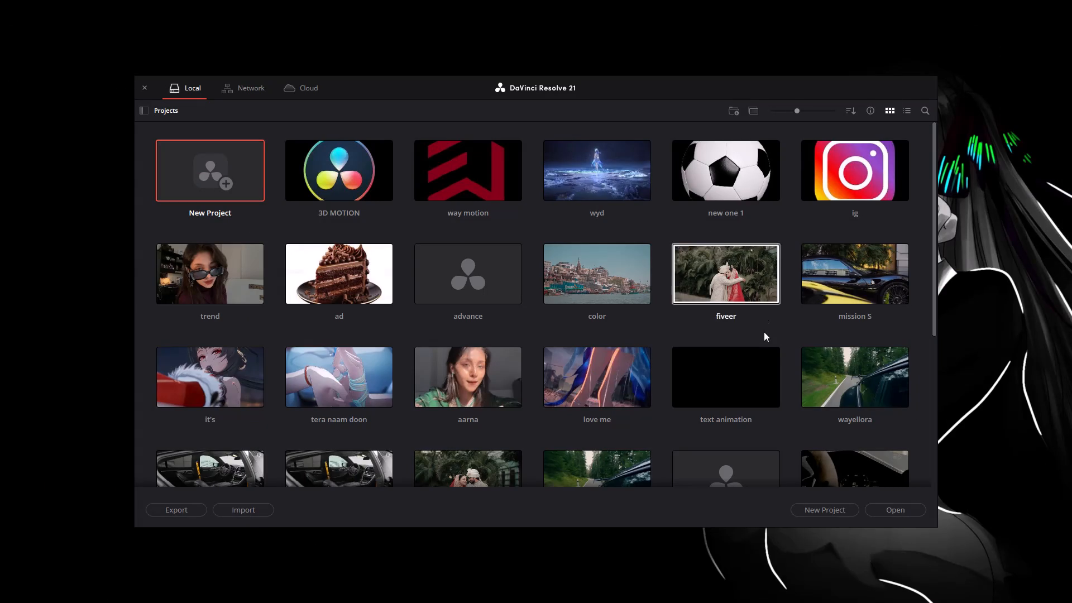
# Open the existing local project named 3D MOTION in DaVinci Resolve.
pyautogui.click(346, 171)
pyautogui.doubleClick(346, 171)
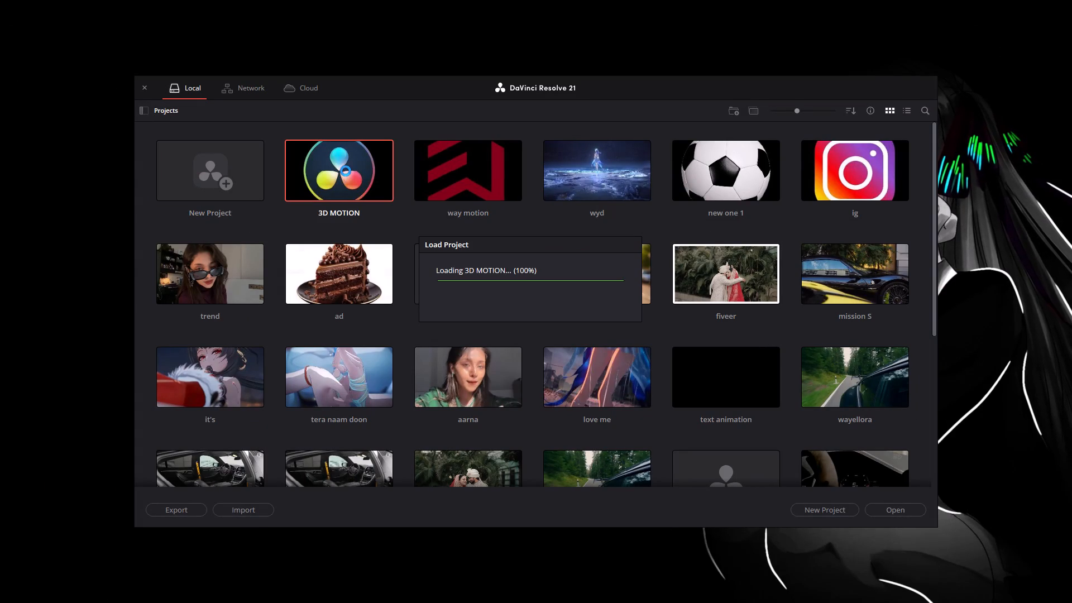
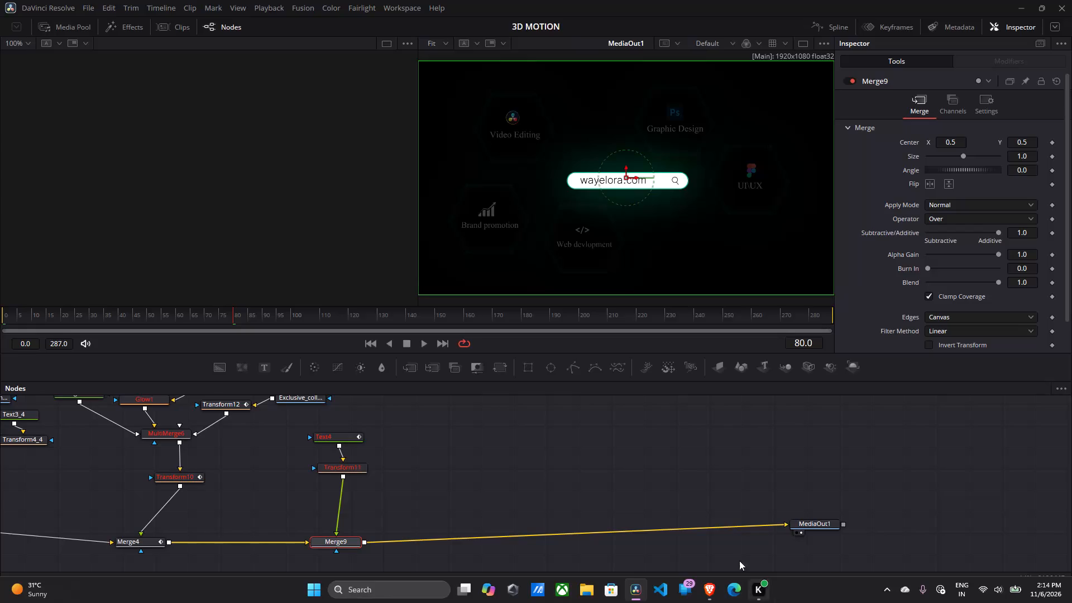
# Switch the Fusion page from dual viewers to a single viewer showing MediaOut1.
pyautogui.click(689, 503)
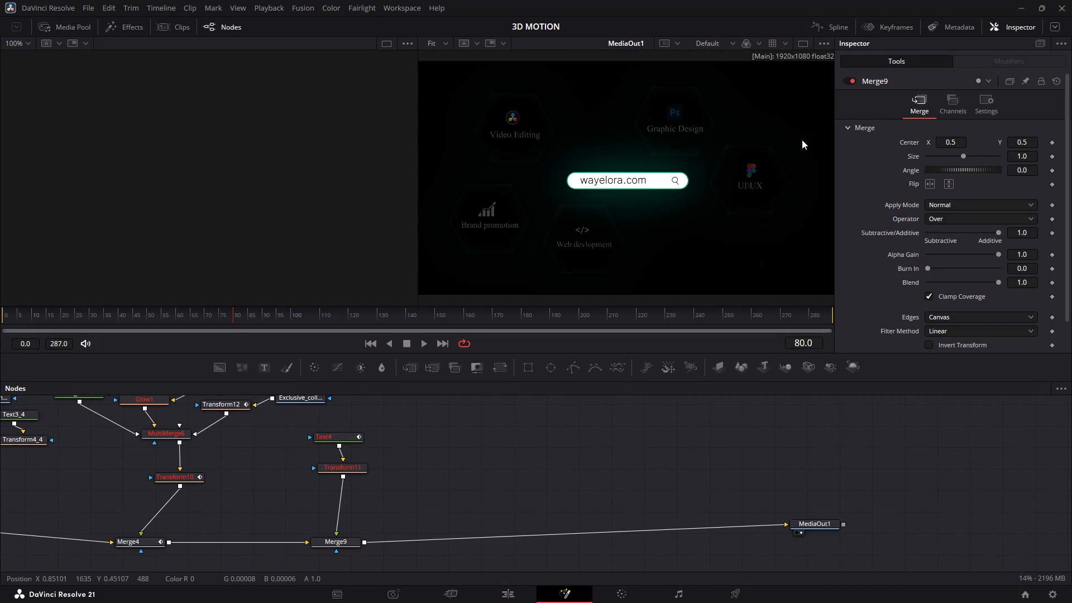
pyautogui.click(810, 46)
pyautogui.click(809, 46)
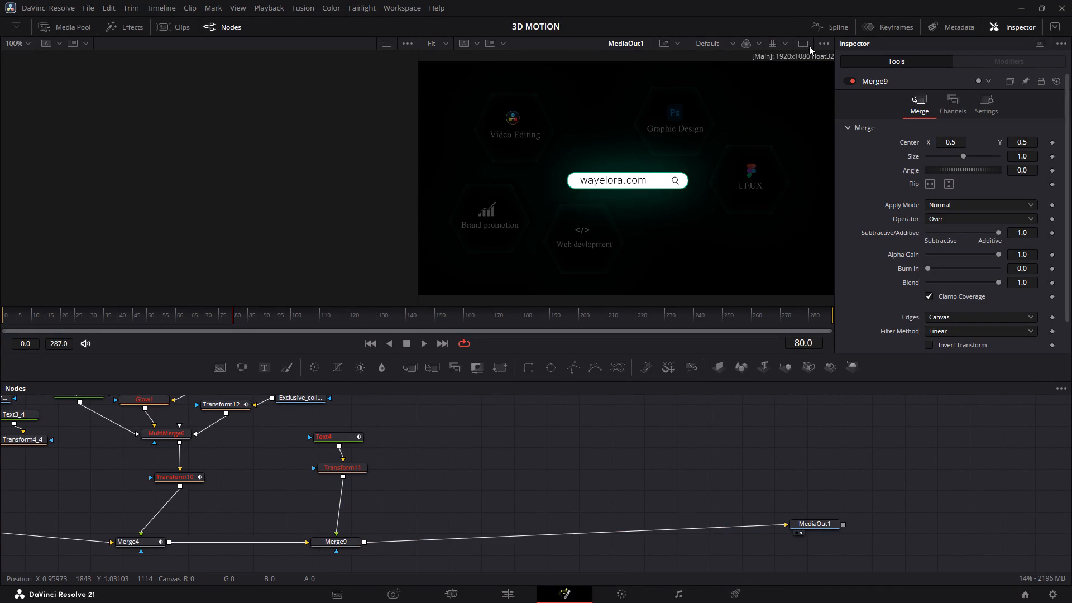
pyautogui.click(807, 44)
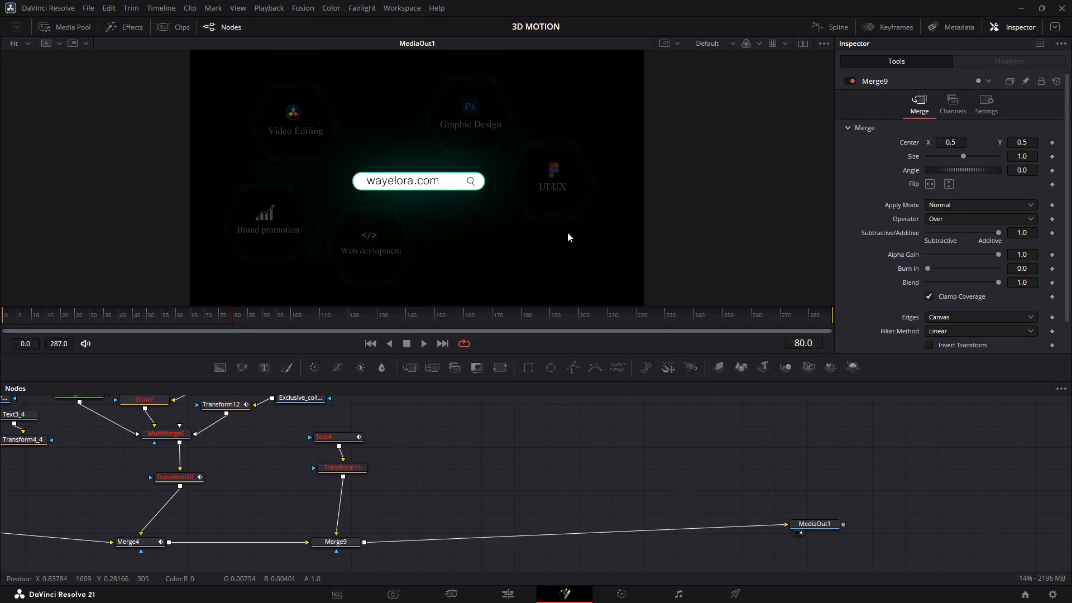
# Play back the composition and step frame by frame through the wayelora.com search bar animation around frames 78 to 90.
pyautogui.scroll(-1, 567, 232)
pyautogui.scroll(1, 567, 232)
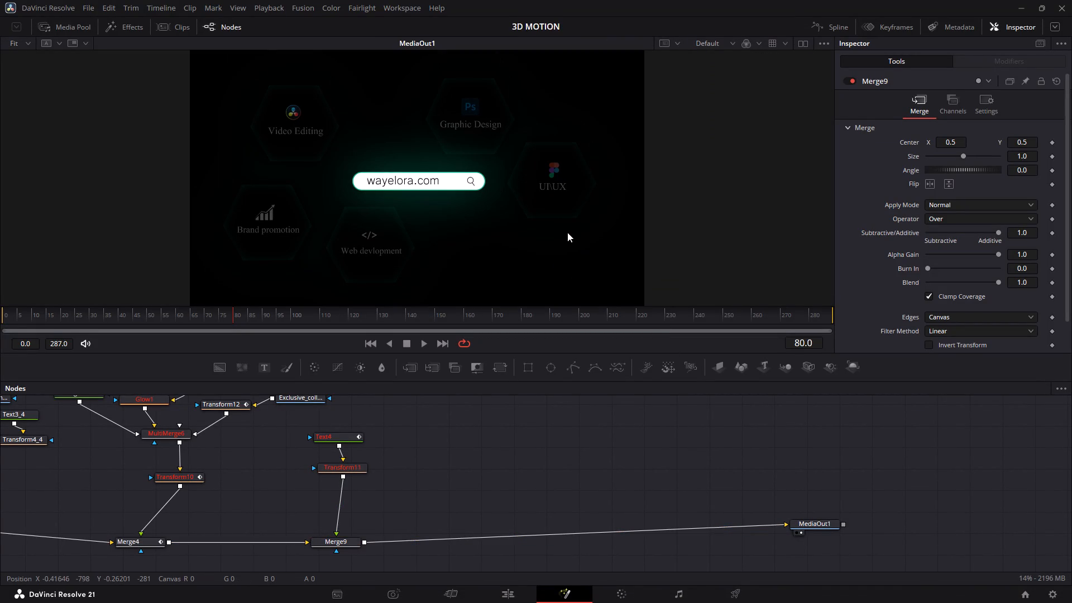
pyautogui.keyDown('ctrl'); pyautogui.scroll(-1, 411, 170); pyautogui.keyUp('ctrl')
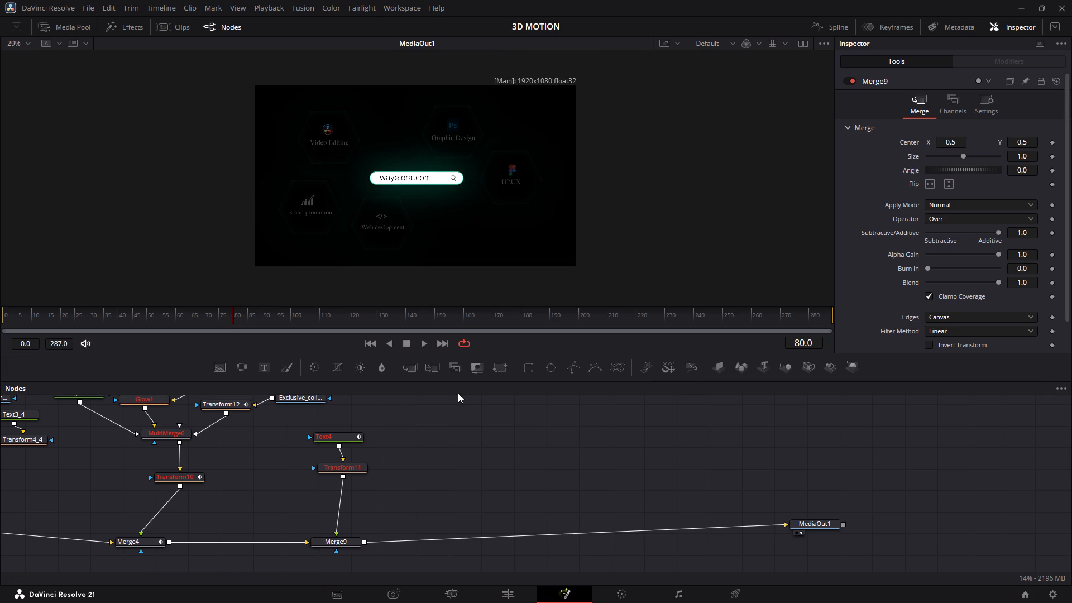
pyautogui.press('space')
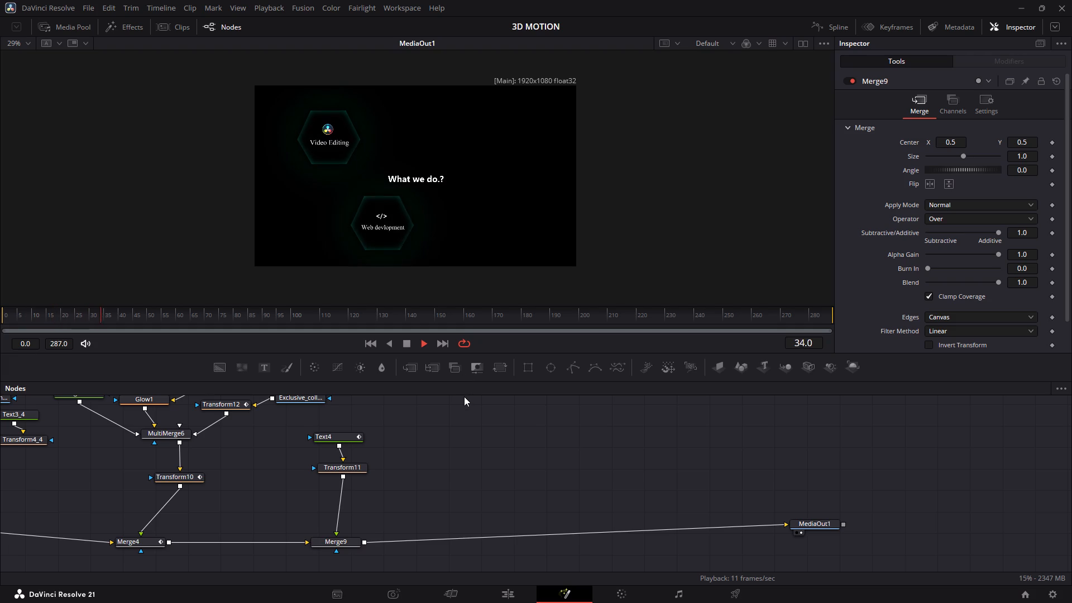
pyautogui.press('space')
pyautogui.press('space')
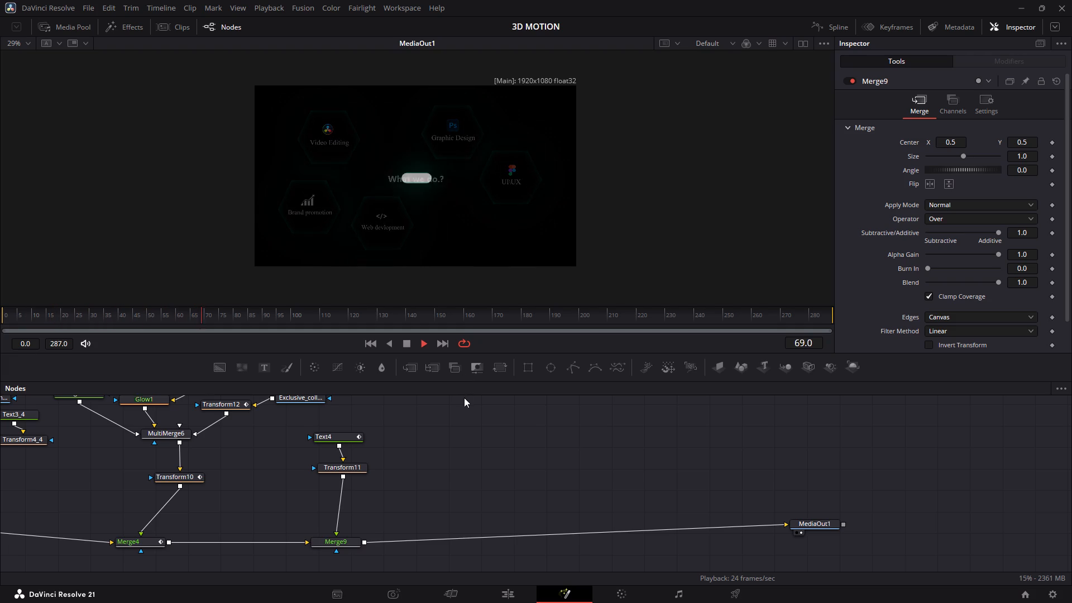
pyautogui.press('space')
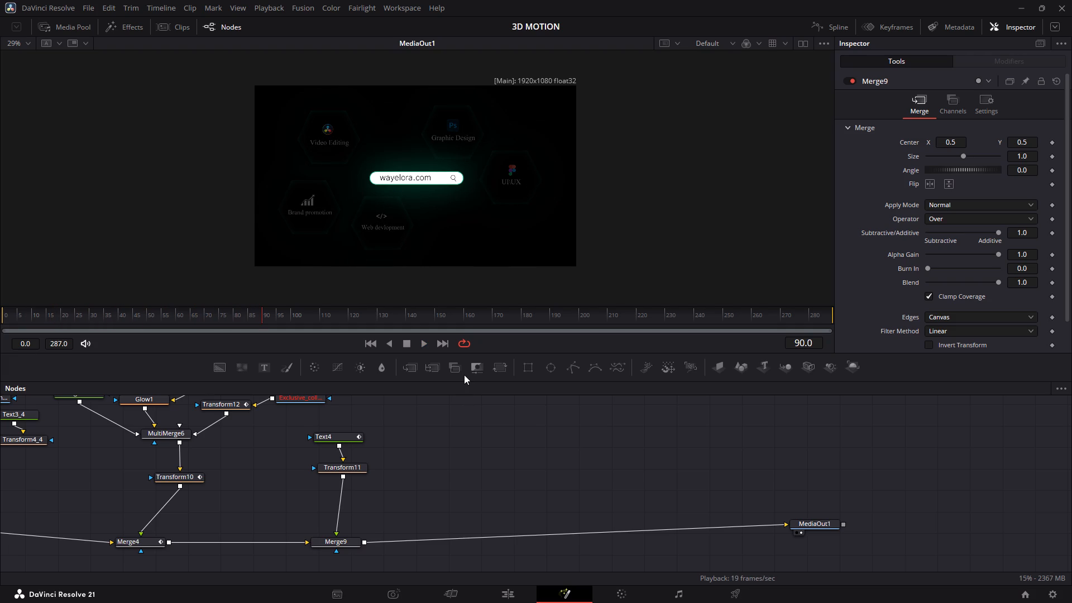
pyautogui.press('Left')
pyautogui.press('Left')
pyautogui.press('Left')
pyautogui.press('Left')
pyautogui.press('Left')
pyautogui.press('Left')
pyautogui.press('Left')
pyautogui.press('Left')
pyautogui.press('Left')
pyautogui.press('Left')
pyautogui.press('Left')
pyautogui.press('Left')
pyautogui.press('Right')
pyautogui.press('Right')
pyautogui.press('Right')
pyautogui.press('Right')
pyautogui.press('Right')
pyautogui.press('Right')
pyautogui.press('Right')
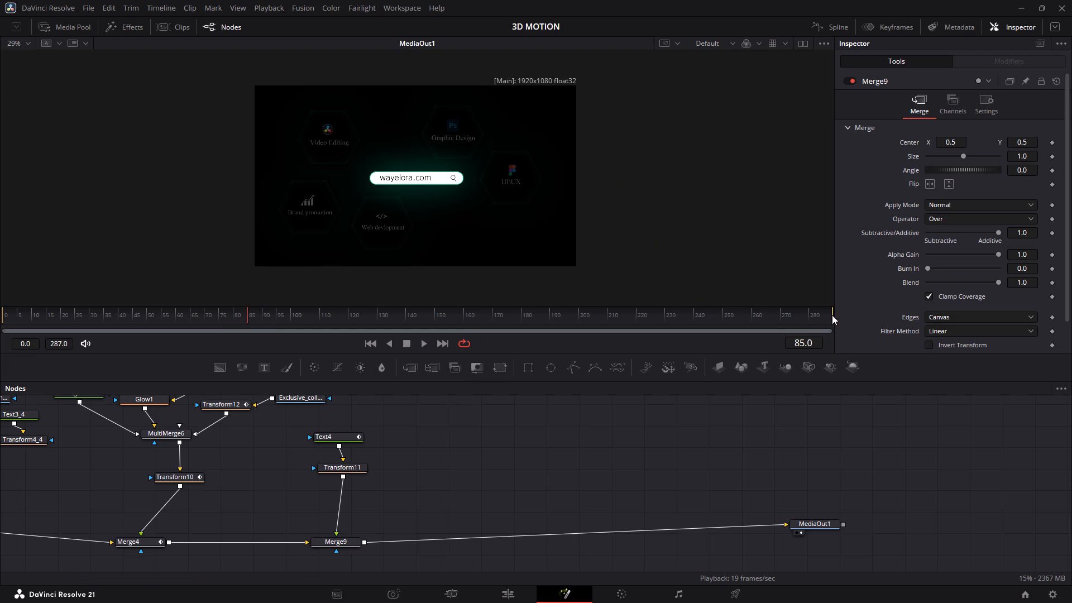
# Limit the composition's render range to frames 74 to 109.
pyautogui.moveTo(832, 315); pyautogui.dragTo(303, 320)
pyautogui.moveTo(303, 320); pyautogui.dragTo(319, 320)
pyautogui.moveTo(1, 317); pyautogui.dragTo(216, 314)
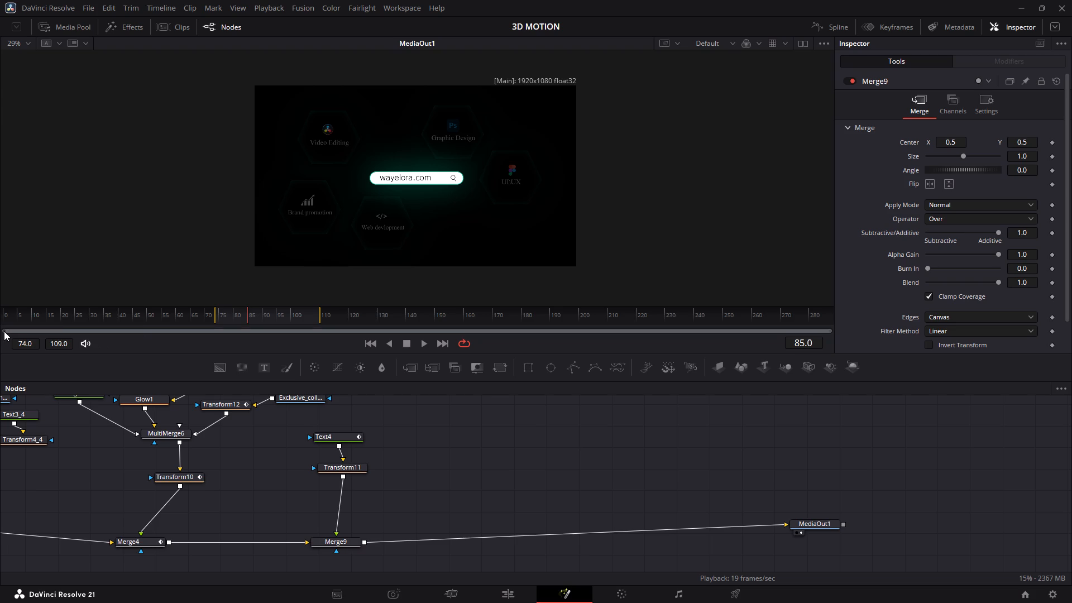
# Play back the shortened render range and step through the frames where the search bar text types on.
pyautogui.moveTo(4, 331); pyautogui.dragTo(471, 338)
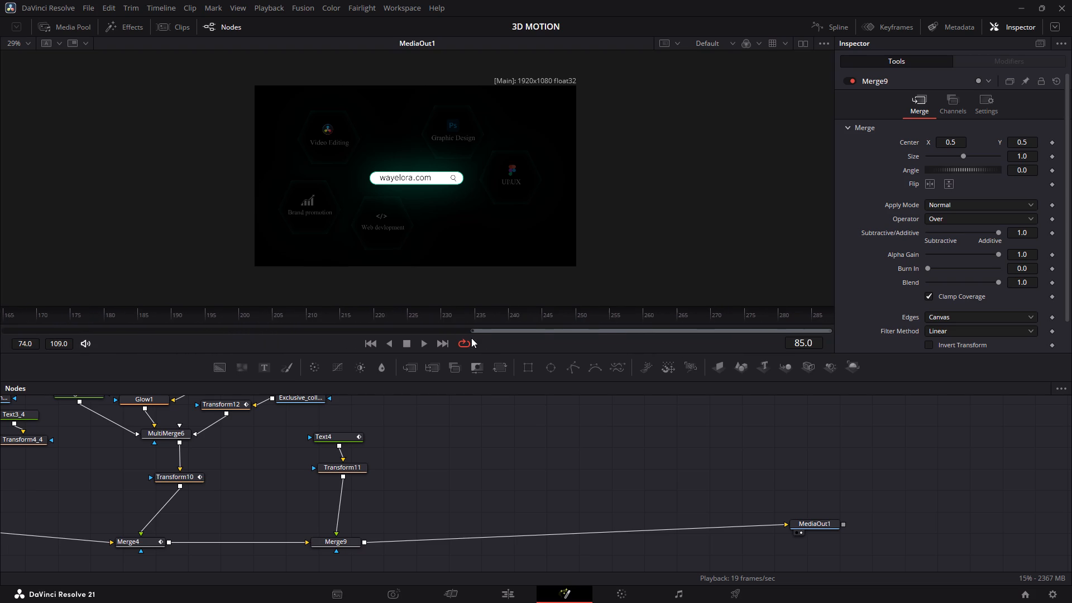
pyautogui.moveTo(471, 338); pyautogui.dragTo(614, 337)
pyautogui.moveTo(655, 330); pyautogui.dragTo(243, 308)
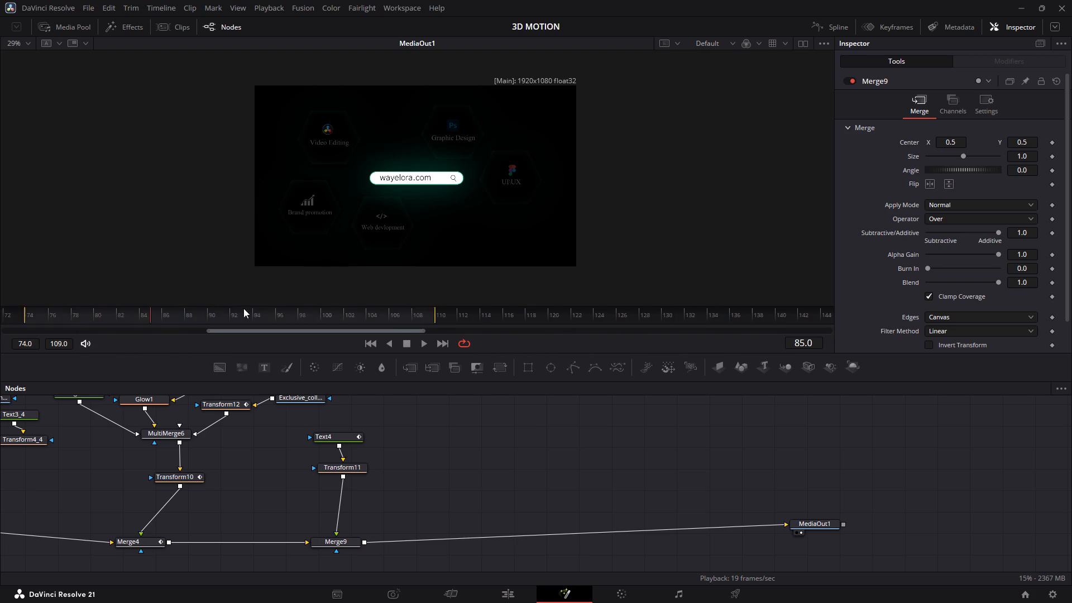
pyautogui.moveTo(243, 308); pyautogui.dragTo(228, 309)
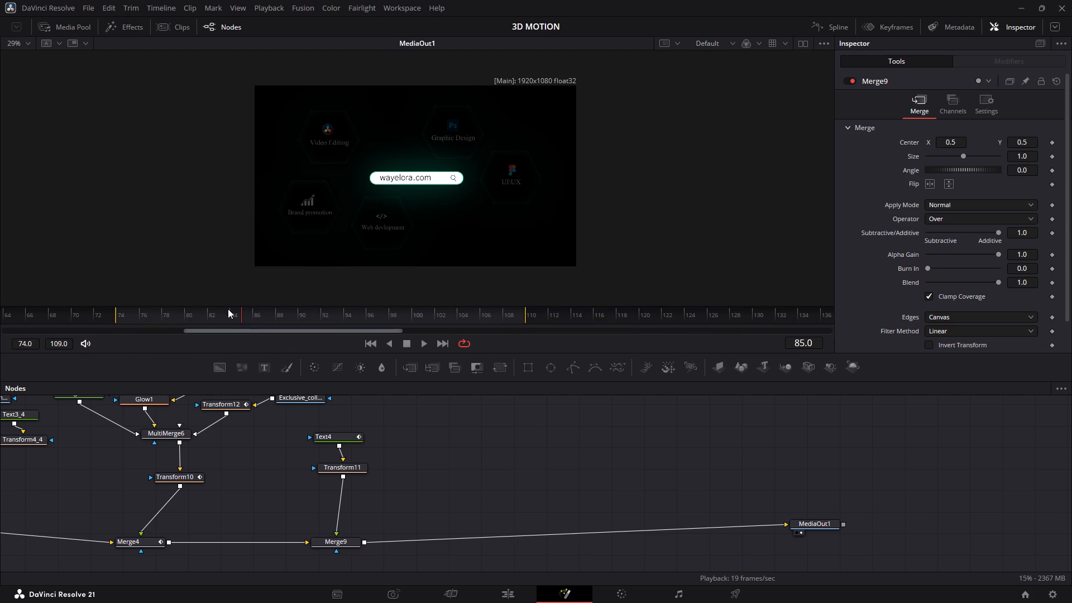
pyautogui.moveTo(228, 309); pyautogui.dragTo(178, 312)
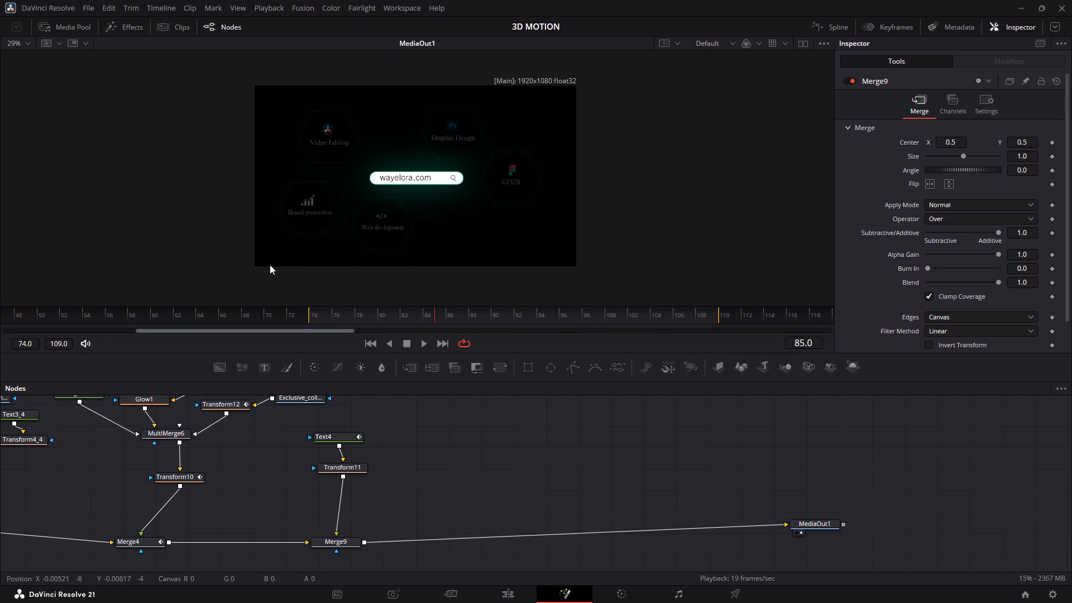
pyautogui.click(597, 418)
pyautogui.press('space')
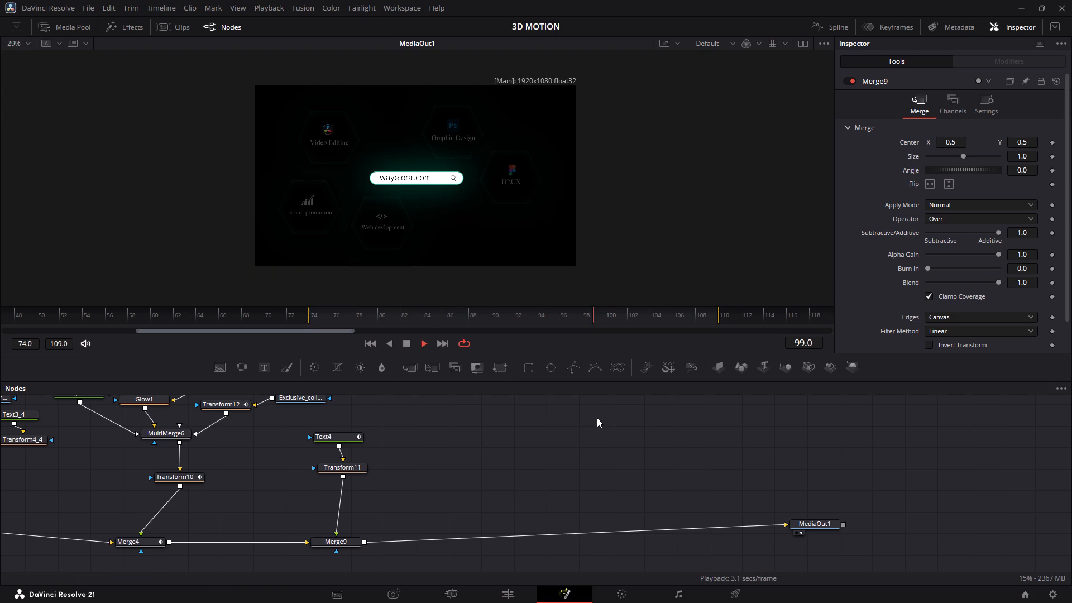
pyautogui.press('space')
pyautogui.press('Left')
pyautogui.press('Left')
pyautogui.press('Left')
pyautogui.press('Left')
pyautogui.press('Left')
pyautogui.press('Left')
pyautogui.press('Left')
pyautogui.press('Left')
pyautogui.press('Left')
pyautogui.press('Left')
pyautogui.press('Left')
pyautogui.press('Left')
pyautogui.press('Left')
pyautogui.press('Left')
pyautogui.press('Left')
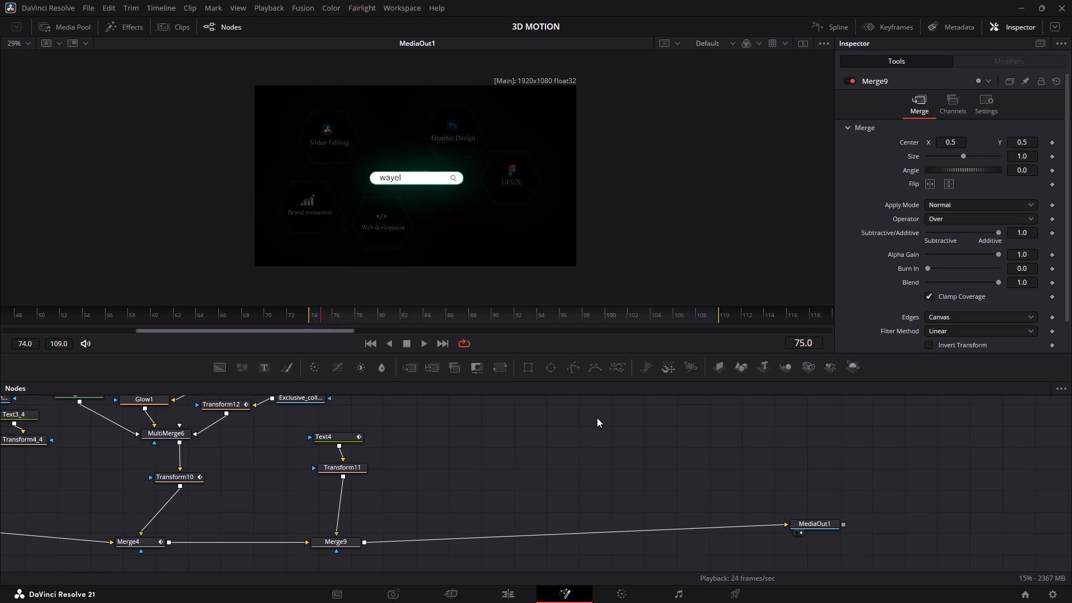
pyautogui.press('Right')
pyautogui.press('Right')
pyautogui.press('Right')
pyautogui.press('Right')
pyautogui.press('Right')
pyautogui.press('space')
pyautogui.press('space')
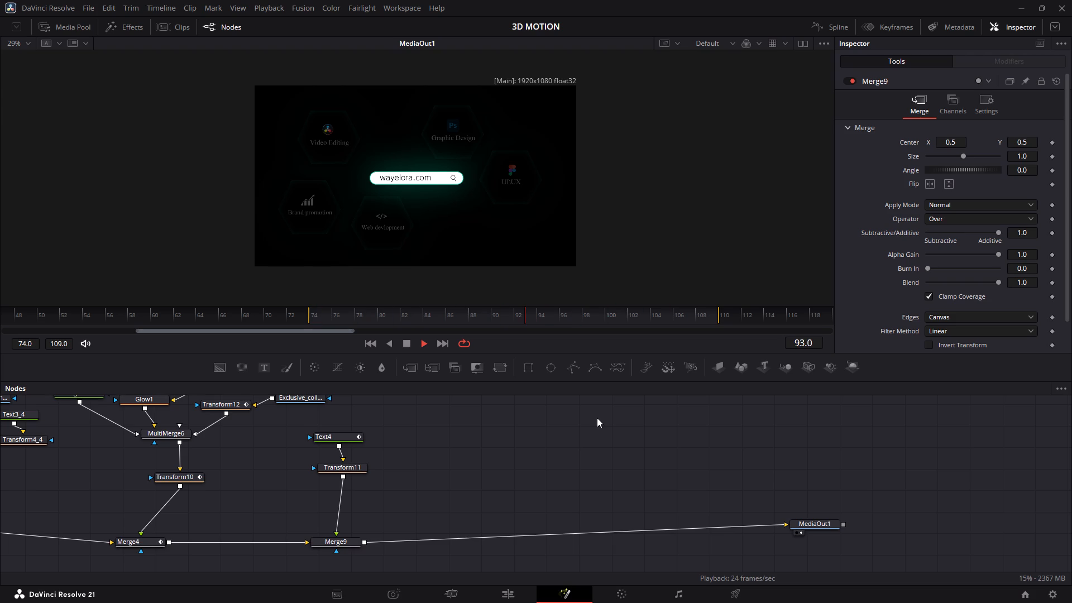
# Park the playhead at frame 84 within the search bar animation.
pyautogui.press('Left')
pyautogui.press('Left')
pyautogui.press('Left')
pyautogui.press('Left')
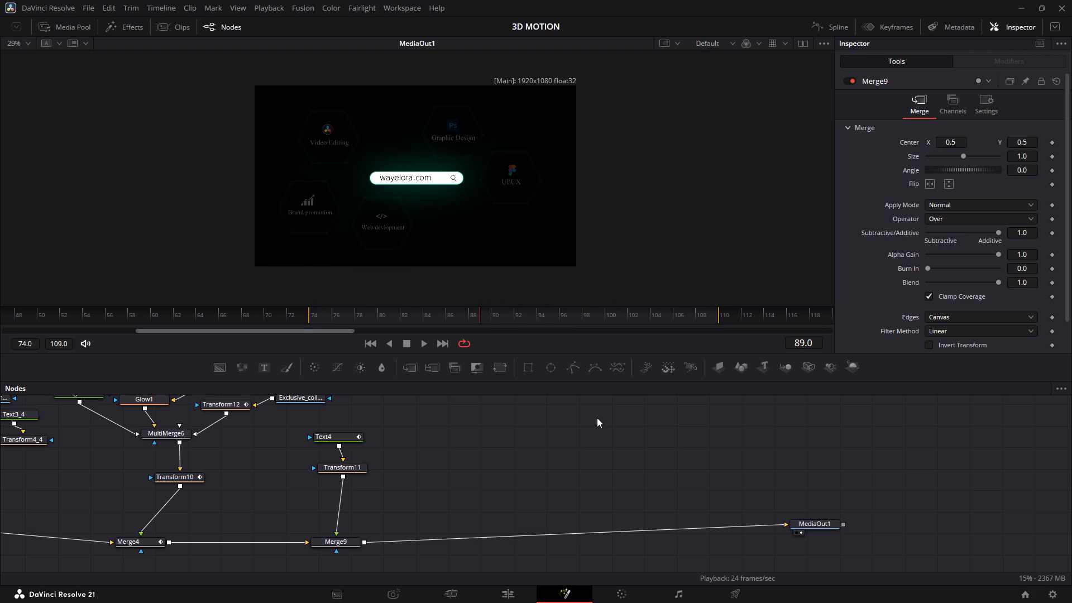
pyautogui.press('Left')
pyautogui.press('Left')
pyautogui.press('Left')
pyautogui.press('Left')
pyautogui.press('Left')
pyautogui.press('Left')
pyautogui.press('Left')
pyautogui.click(597, 418)
pyautogui.press('Right')
pyautogui.press('Right')
pyautogui.press('Right')
pyautogui.press('Left')
# Examine the node graph and the settings of the Merge4 and Merge8 nodes.
pyautogui.hscroll(3, 178, 531)
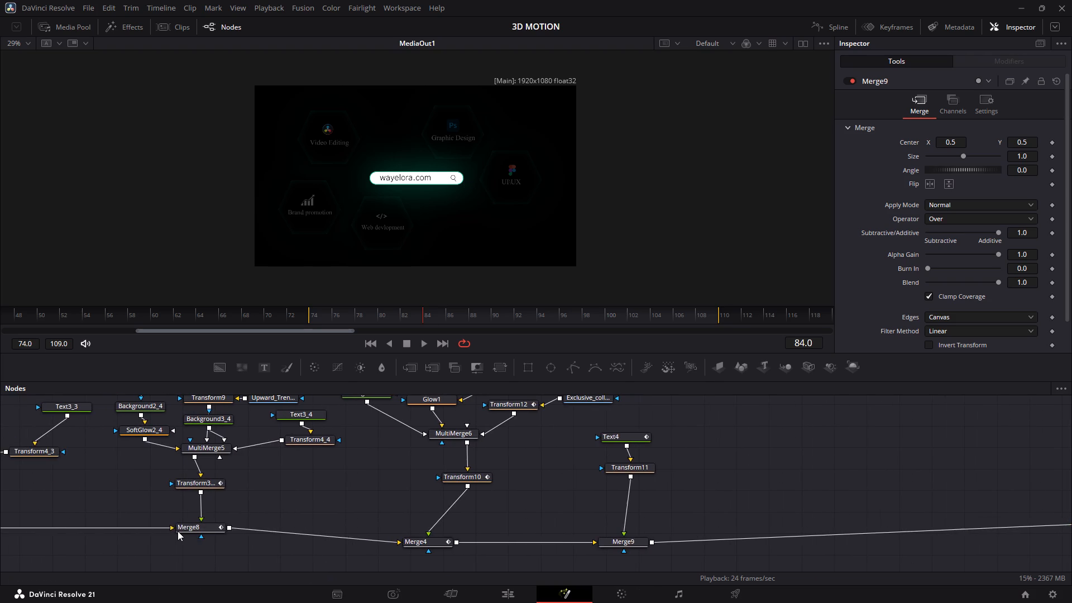
pyautogui.hscroll(2, 178, 531)
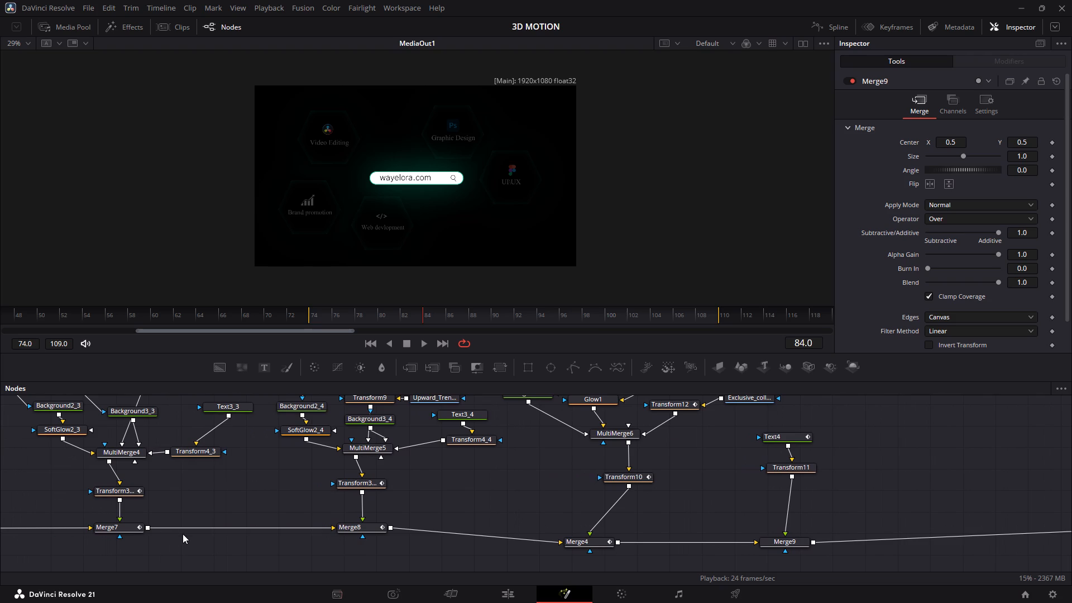
pyautogui.click(582, 542)
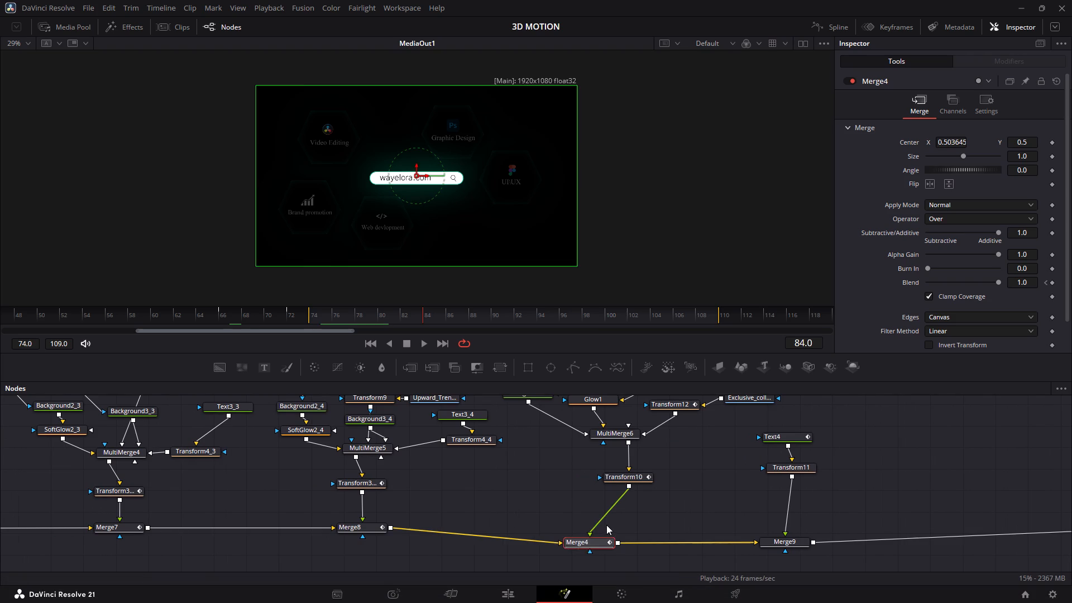
pyautogui.scroll(3, 607, 524)
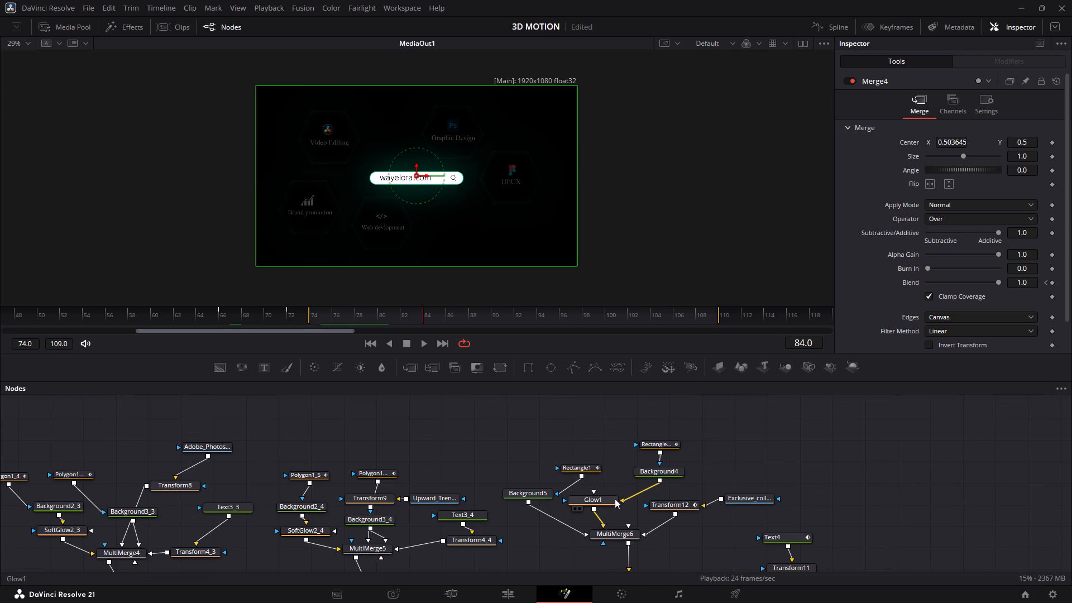
pyautogui.scroll(-3, 711, 505)
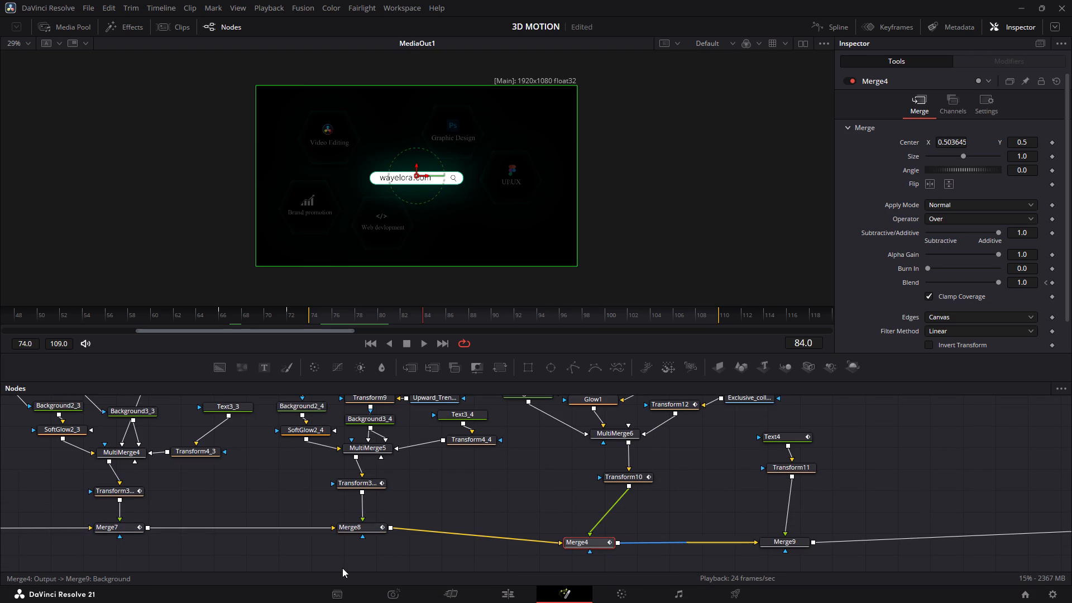
pyautogui.click(376, 530)
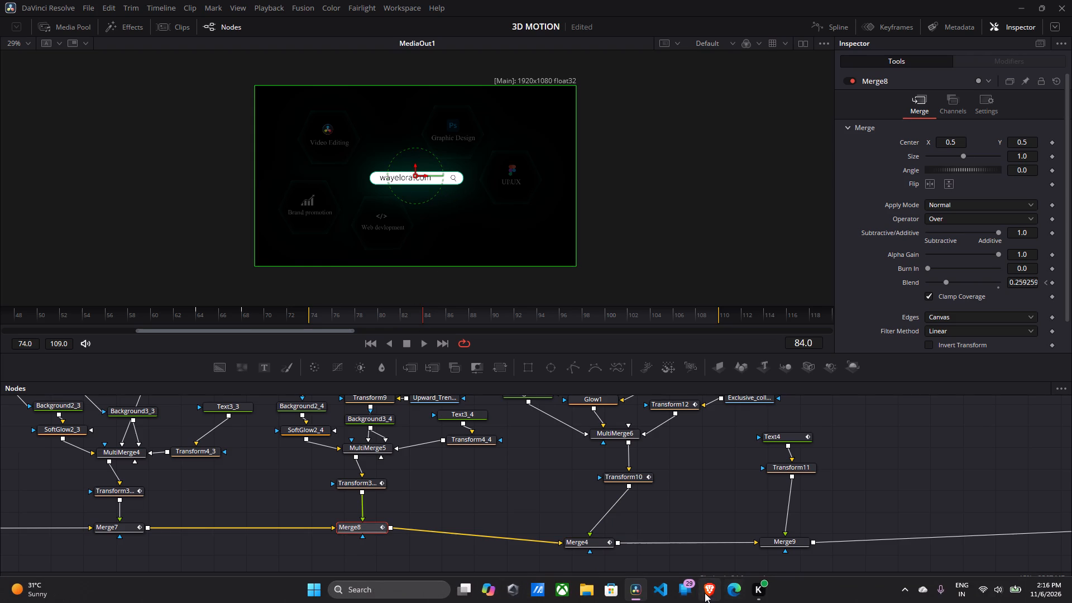
# Switch to the Brave browser, pause the playing YouTube video, and return to DaVinci Resolve.
pyautogui.click(705, 593)
pyautogui.click(275, 233)
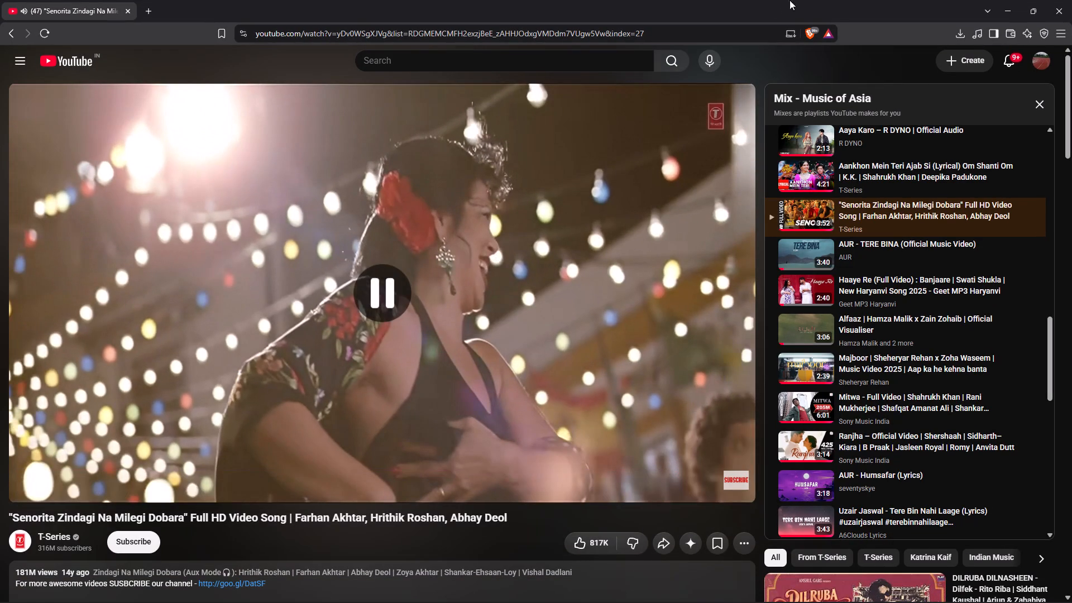
pyautogui.click(1017, 0)
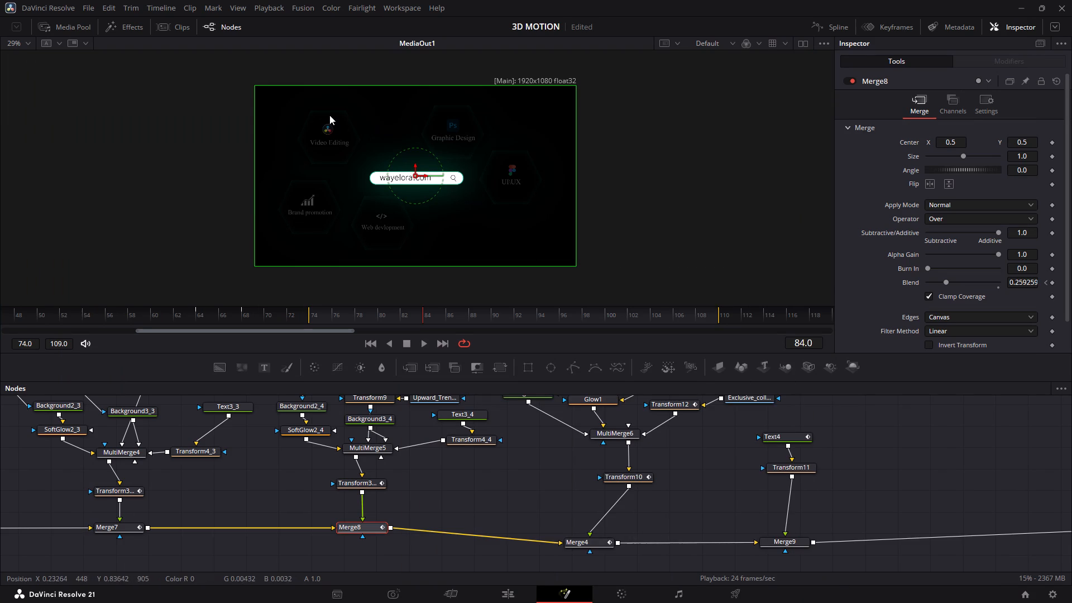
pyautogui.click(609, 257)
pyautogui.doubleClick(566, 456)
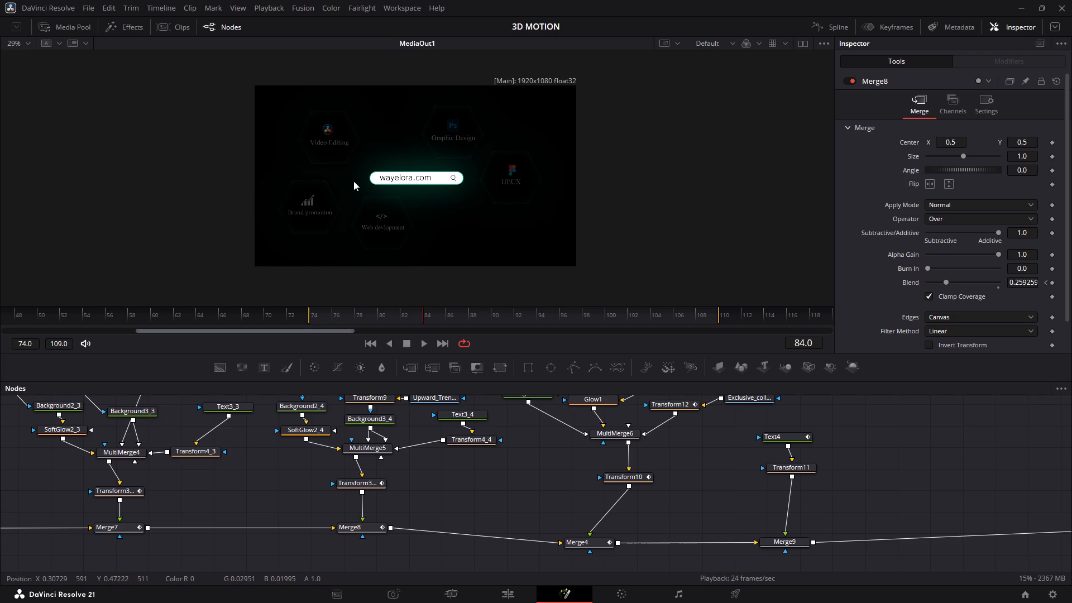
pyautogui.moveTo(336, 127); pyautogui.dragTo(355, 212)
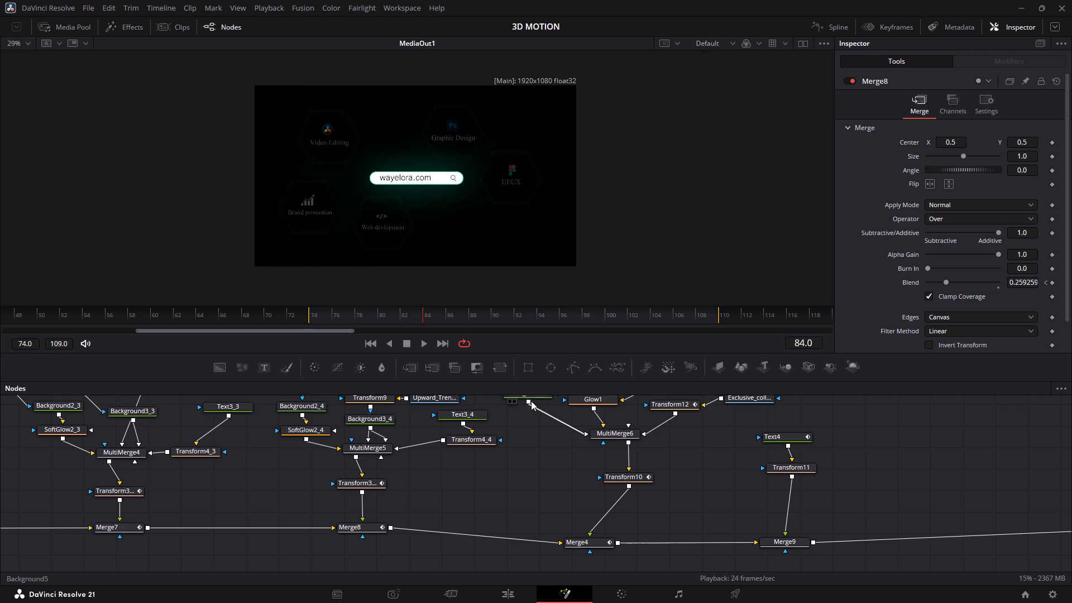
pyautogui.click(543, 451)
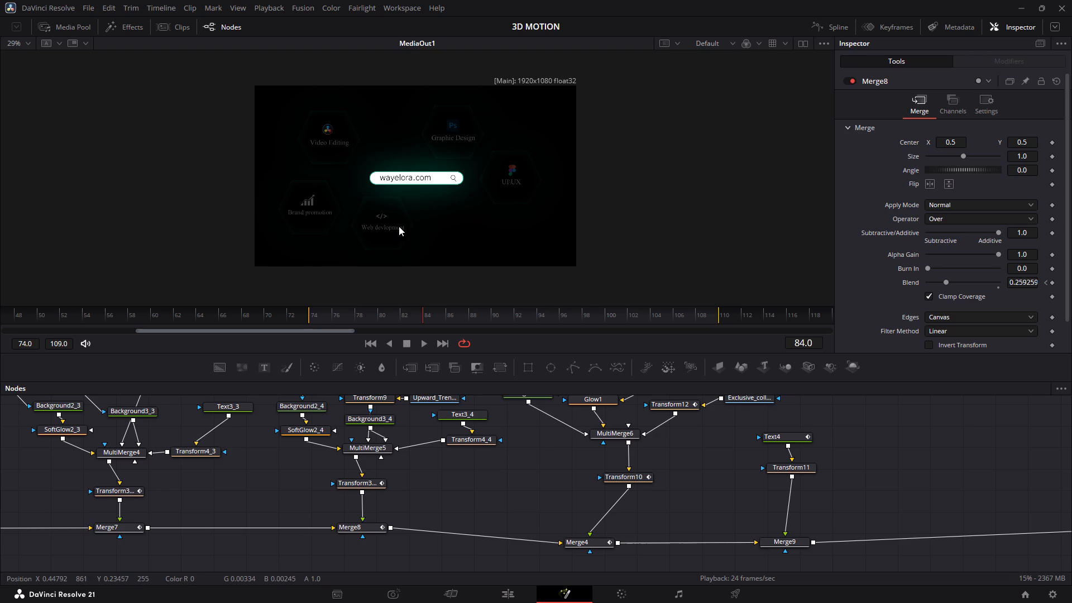
# Play back the render range and step back and forth through roughly frames 71 to 86 of the search bar animation, ending at frame 80.
pyautogui.press('space')
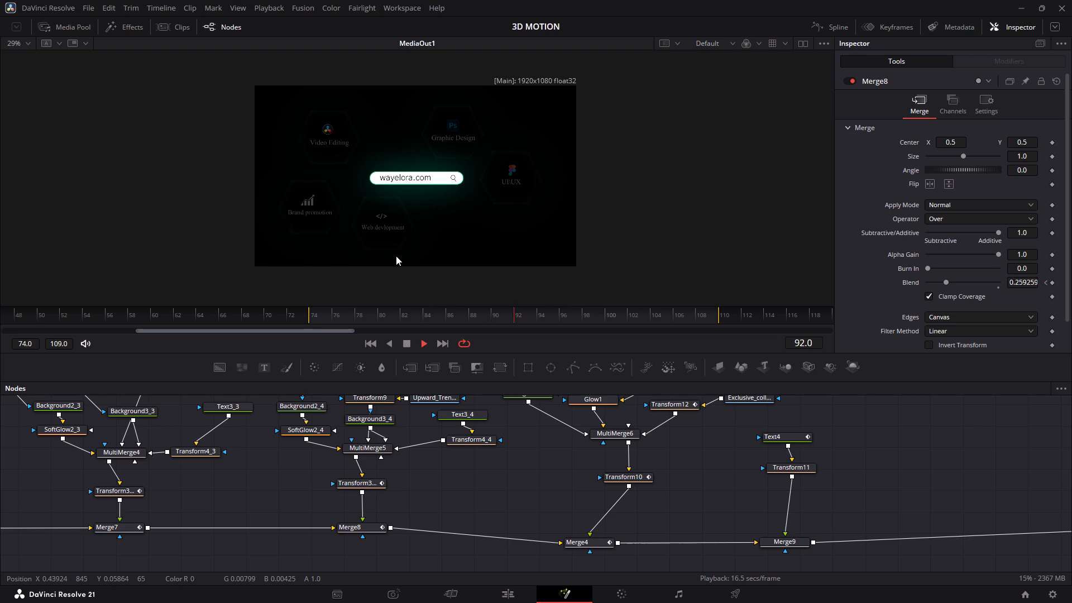
pyautogui.press('space')
pyautogui.press('space')
pyautogui.press('space')
pyautogui.press('space')
pyautogui.press('space')
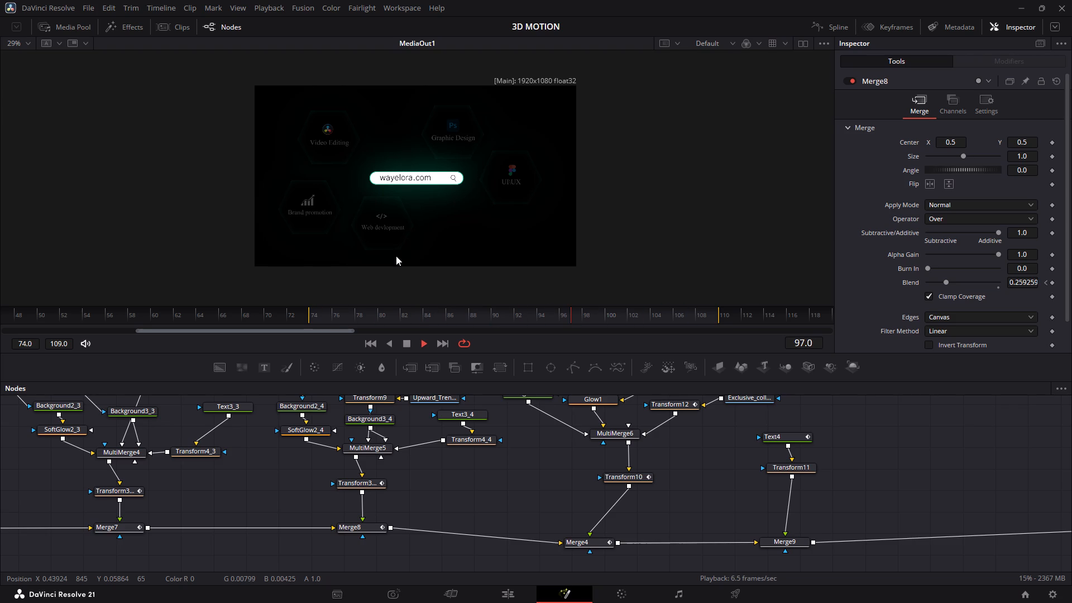
pyautogui.press('Left')
pyautogui.press('Left')
pyautogui.press('Left')
pyautogui.press('Left')
pyautogui.press('Left')
pyautogui.press('Left')
pyautogui.press('Left')
pyautogui.press('Left')
pyautogui.press('Left')
pyautogui.press('Left')
pyautogui.press('Left')
pyautogui.press('Left')
pyautogui.press('Left')
pyautogui.press('Left')
pyautogui.press('Left')
pyautogui.press('Left')
pyautogui.press('Left')
pyautogui.press('Left')
pyautogui.press('Left')
pyautogui.press('Left')
pyautogui.press('Right')
pyautogui.press('Right')
pyautogui.press('Right')
pyautogui.press('Right')
pyautogui.press('Right')
pyautogui.press('Right')
pyautogui.press('Right')
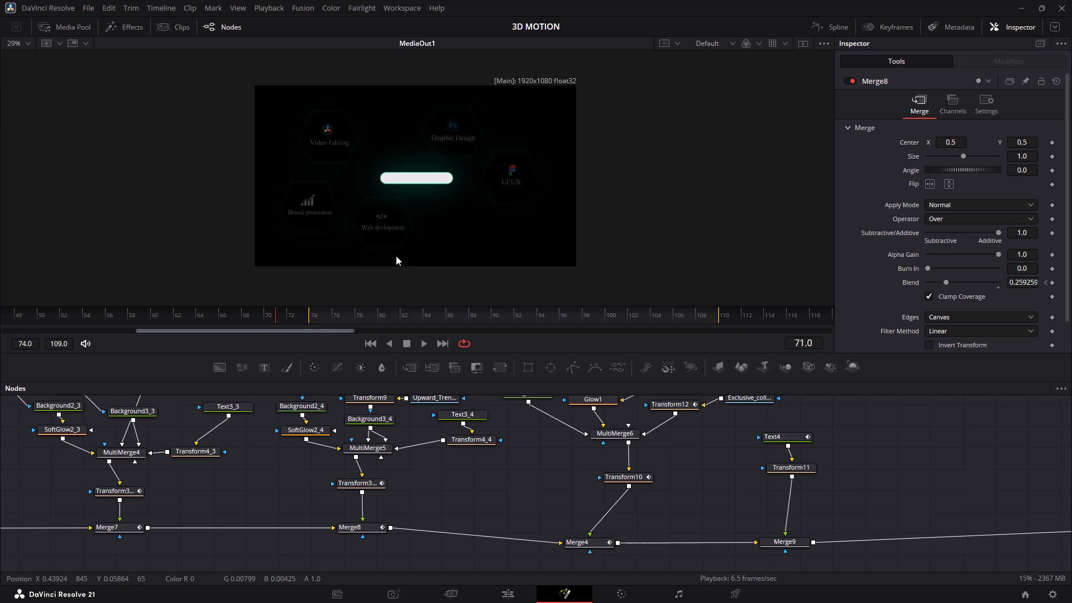
pyautogui.press('Right')
pyautogui.press('Right')
pyautogui.press('Right')
pyautogui.press('Right')
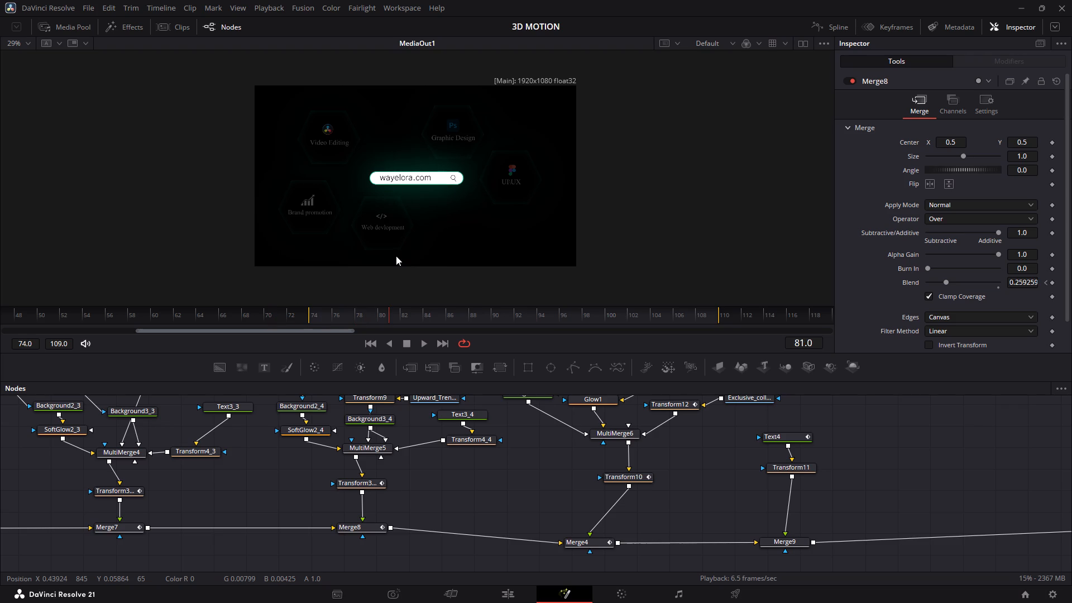
pyautogui.press('Left')
pyautogui.press('Right')
pyautogui.press('Right')
pyautogui.press('Right')
pyautogui.press('Right')
pyautogui.press('Right')
pyautogui.press('Right')
pyautogui.press('Right')
pyautogui.press('Left')
pyautogui.press('Left')
pyautogui.press('Left')
pyautogui.press('Left')
pyautogui.press('Left')
pyautogui.press('Left')
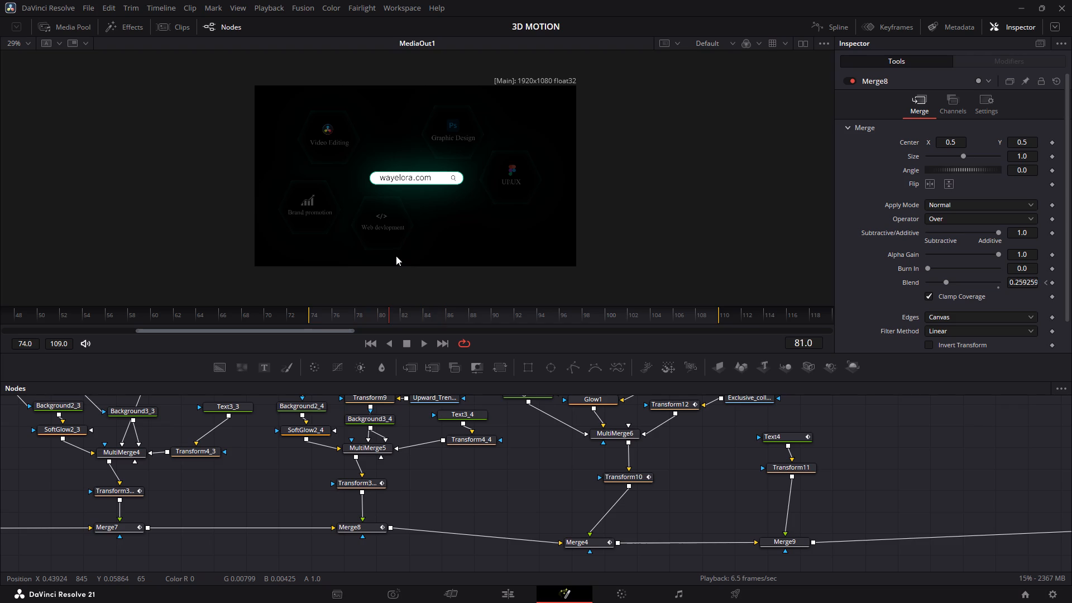
pyautogui.press('Left')
# Add a keyframe to the text colour of the Text4 node at frame 80.
pyautogui.click(795, 434)
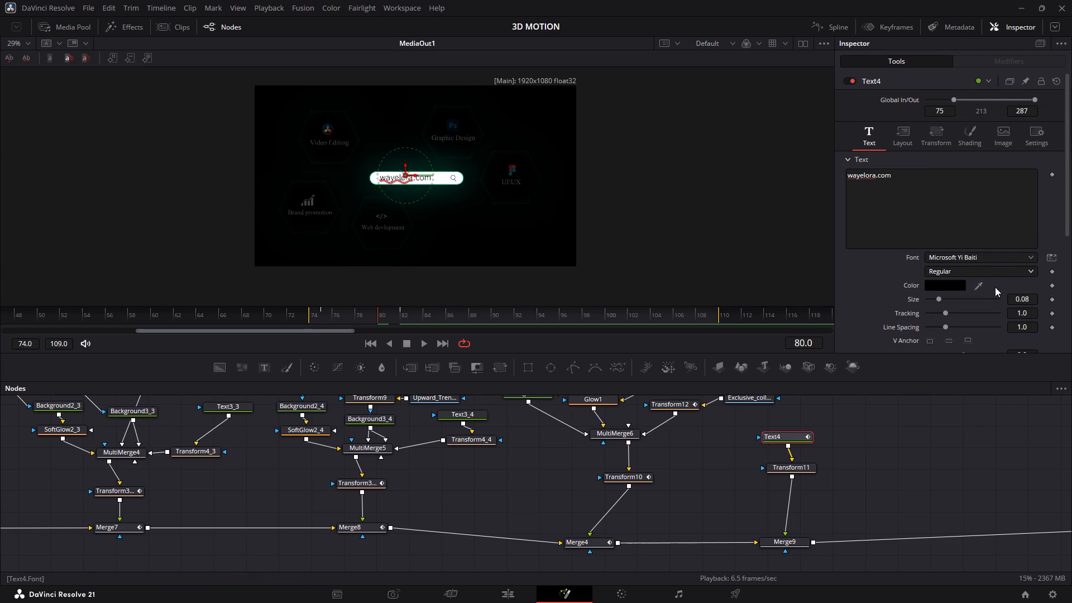
pyautogui.click(1050, 288)
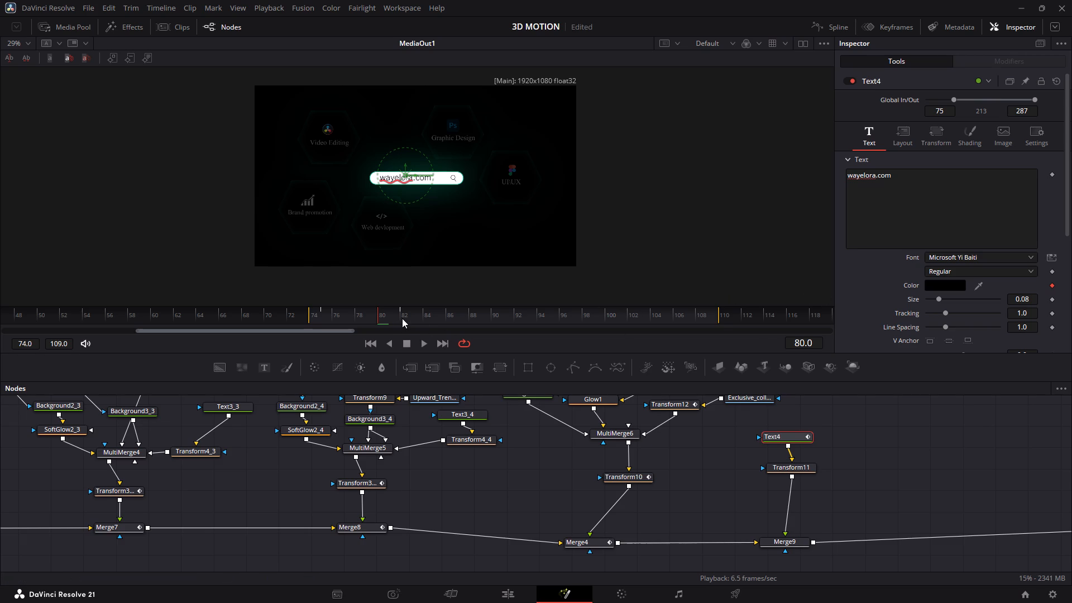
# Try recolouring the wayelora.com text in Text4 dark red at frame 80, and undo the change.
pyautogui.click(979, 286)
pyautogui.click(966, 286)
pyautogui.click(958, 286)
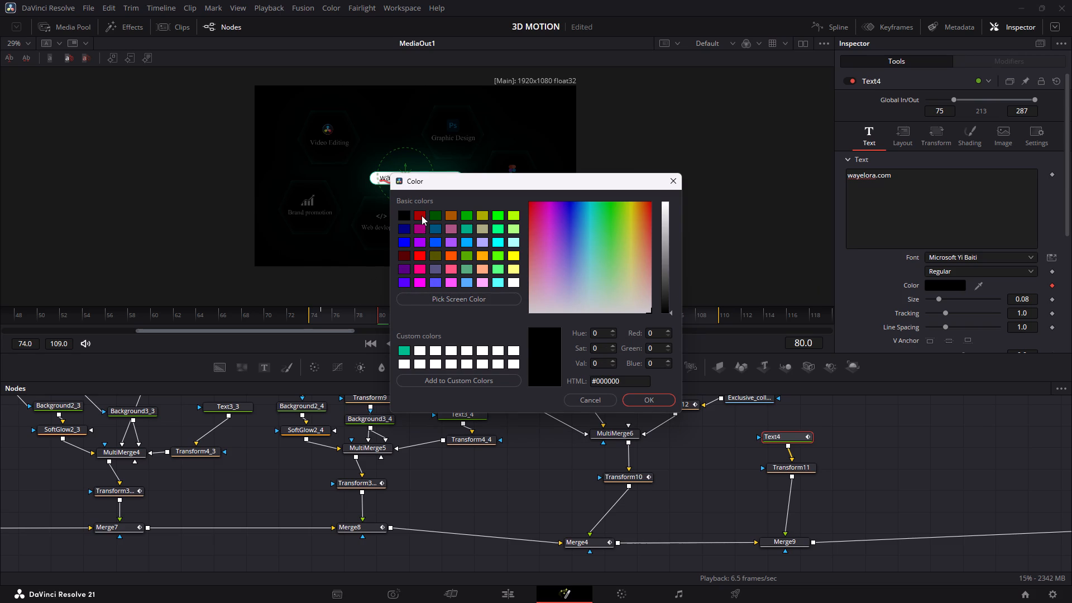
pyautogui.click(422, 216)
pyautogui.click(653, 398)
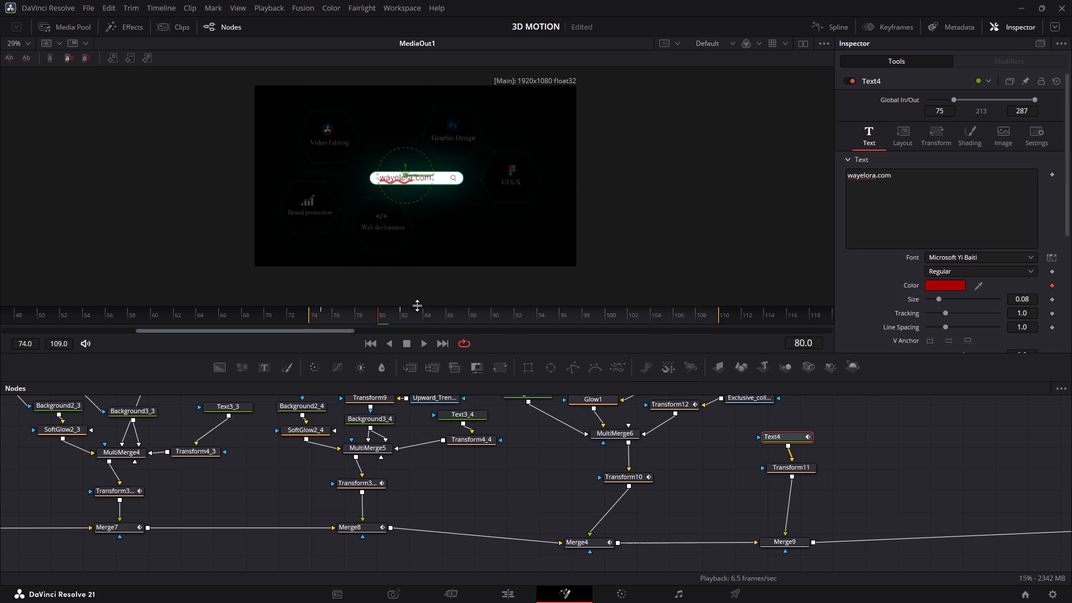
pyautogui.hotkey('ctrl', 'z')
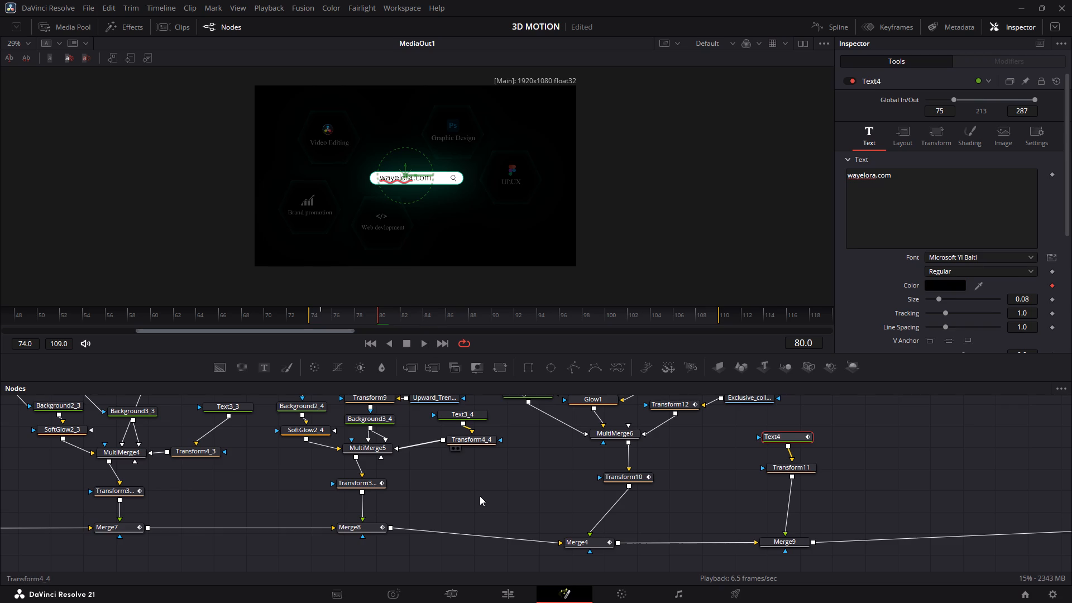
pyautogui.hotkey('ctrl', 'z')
# Examine the settings of the Transform12 node and the search icon's MediaIn6 node feeding it.
pyautogui.scroll(1, 685, 409)
pyautogui.click(686, 437)
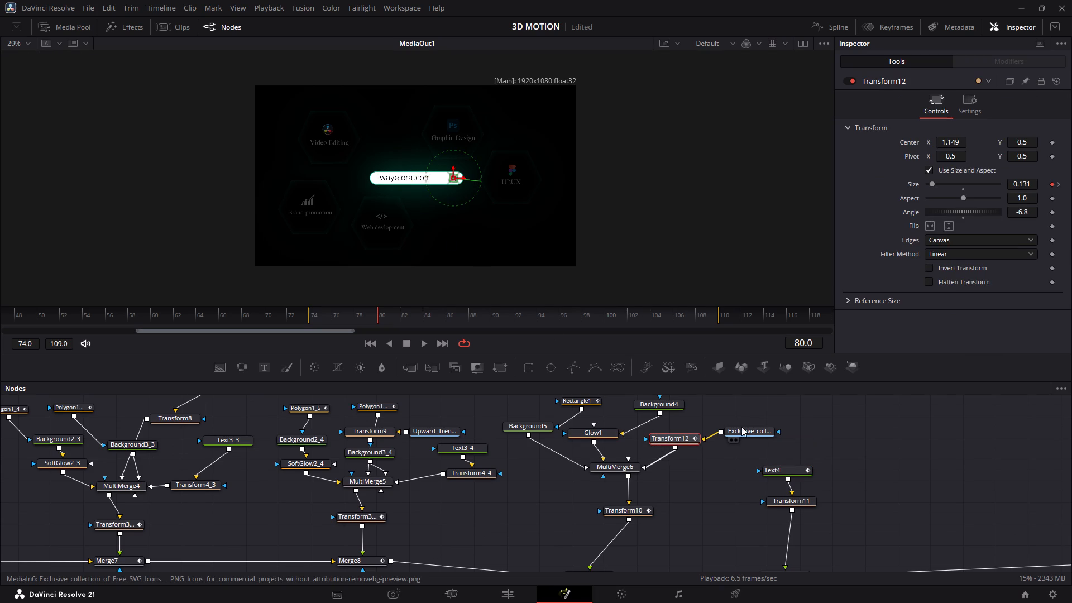
pyautogui.click(774, 430)
pyautogui.doubleClick(830, 423)
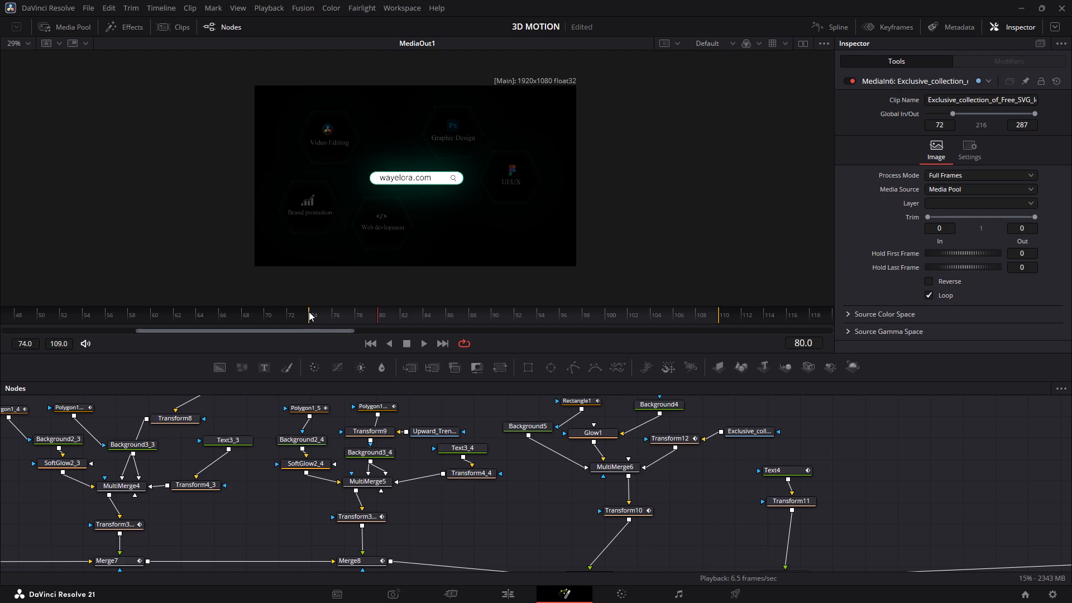
# Extend the render range so that it starts at frame 47.
pyautogui.moveTo(309, 312); pyautogui.dragTo(0, 328)
# Play back the extended render range and step through the frames where the search bar text types on, stopping at frame 86.
pyautogui.press('space')
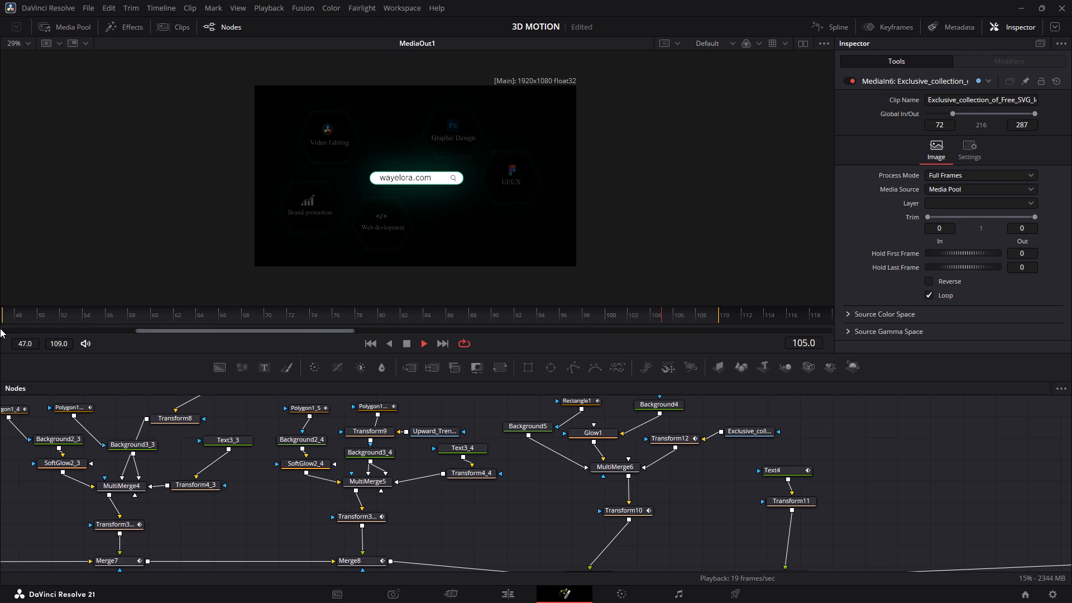
pyautogui.press('space')
pyautogui.press('Left')
pyautogui.press('Left')
pyautogui.press('Left')
pyautogui.press('Left')
pyautogui.press('Left')
pyautogui.press('Left')
pyautogui.press('Left')
pyautogui.press('Left')
pyautogui.press('Left')
pyautogui.press('Left')
pyautogui.press('Left')
pyautogui.press('Left')
pyautogui.press('Left')
pyautogui.press('Left')
pyautogui.press('Left')
pyautogui.press('Left')
pyautogui.press('Left')
pyautogui.press('Left')
pyautogui.press('Left')
pyautogui.press('Right')
pyautogui.press('Right')
pyautogui.press('Right')
pyautogui.press('Right')
pyautogui.press('Right')
pyautogui.press('Right')
pyautogui.press('Right')
pyautogui.press('Right')
pyautogui.press('Right')
pyautogui.press('Right')
pyautogui.press('Left')
pyautogui.press('Left')
pyautogui.press('Left')
pyautogui.press('Left')
pyautogui.press('Left')
pyautogui.press('Left')
pyautogui.press('Left')
pyautogui.press('Left')
pyautogui.press('Left')
pyautogui.press('Left')
pyautogui.press('Left')
pyautogui.press('Left')
pyautogui.press('Left')
pyautogui.press('Left')
pyautogui.press('Left')
pyautogui.press('Left')
pyautogui.press('Left')
pyautogui.press('Left')
pyautogui.press('Left')
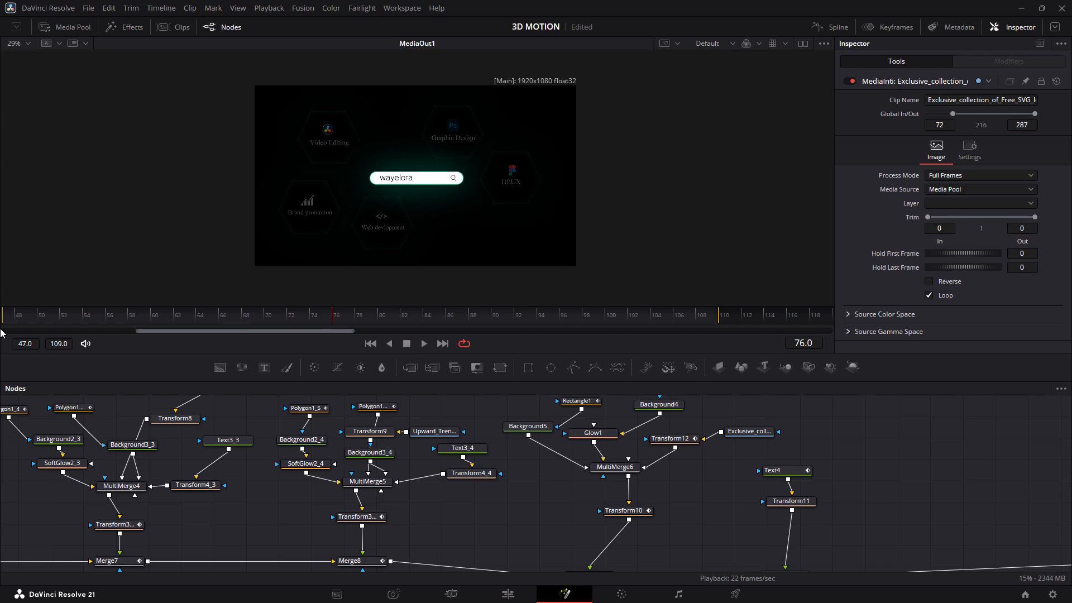
pyautogui.press('space')
pyautogui.press('space')
pyautogui.press('Left')
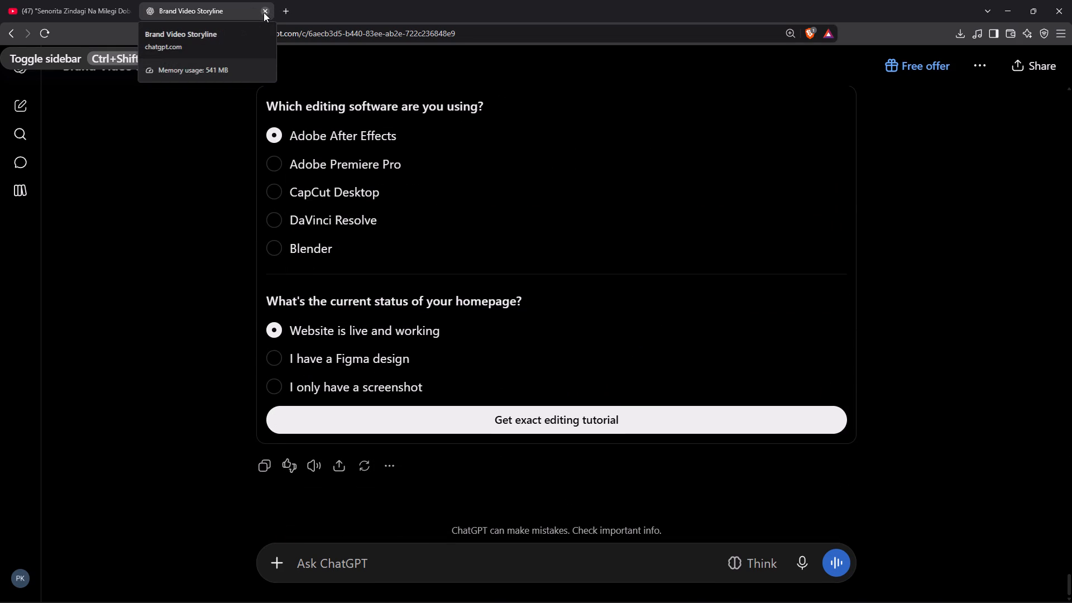
# Close the Brand Video Storyline chat and switch back to the 3D MOTION composition in DaVinci Resolve.
pyautogui.click(264, 12)
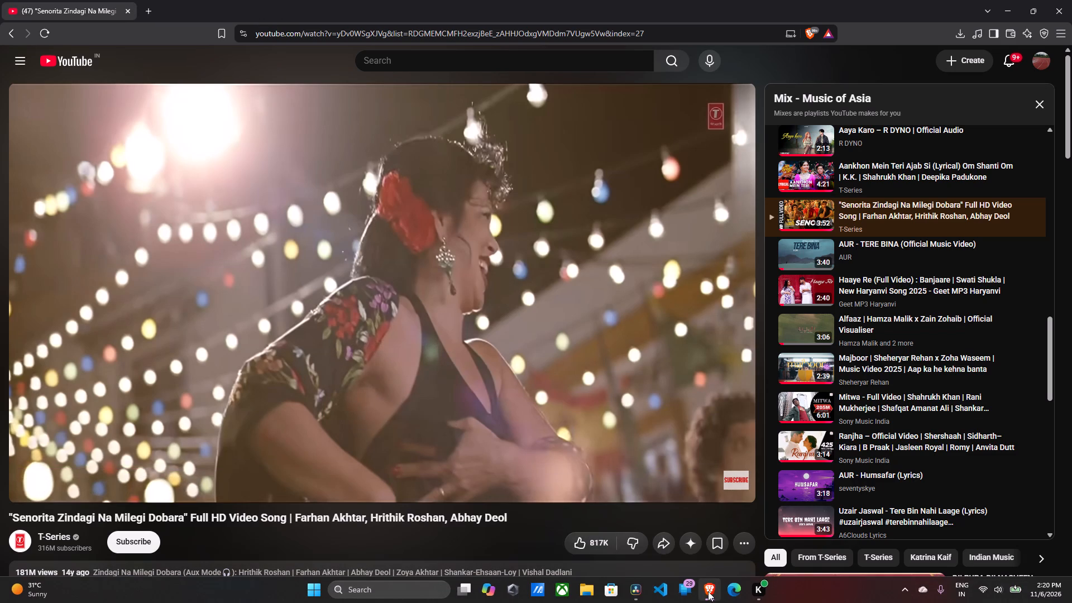
pyautogui.click(706, 586)
pyautogui.click(706, 586)
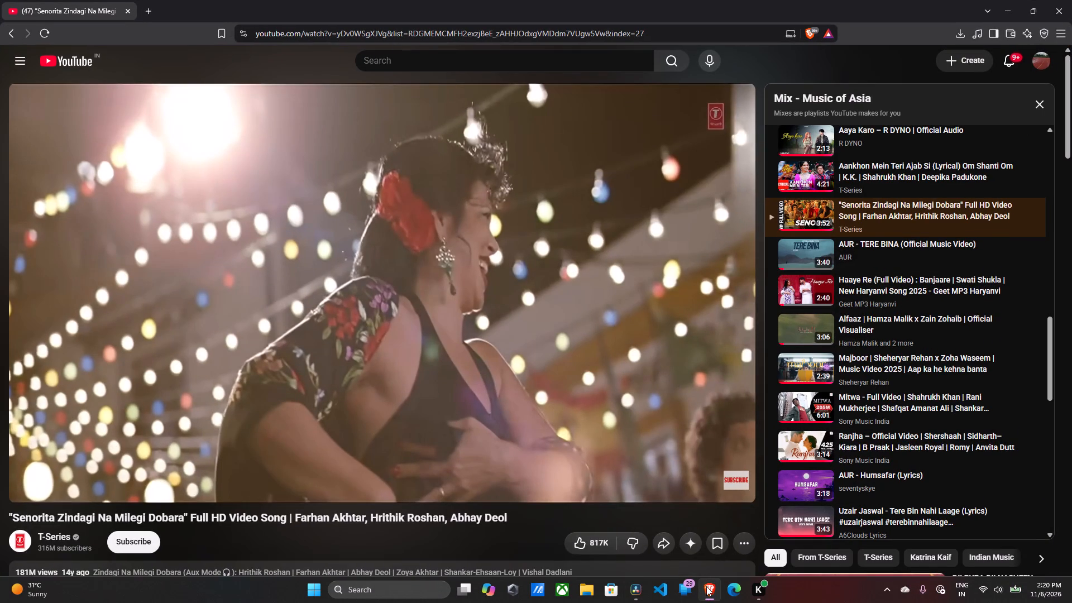
pyautogui.click(706, 586)
pyautogui.click(705, 499)
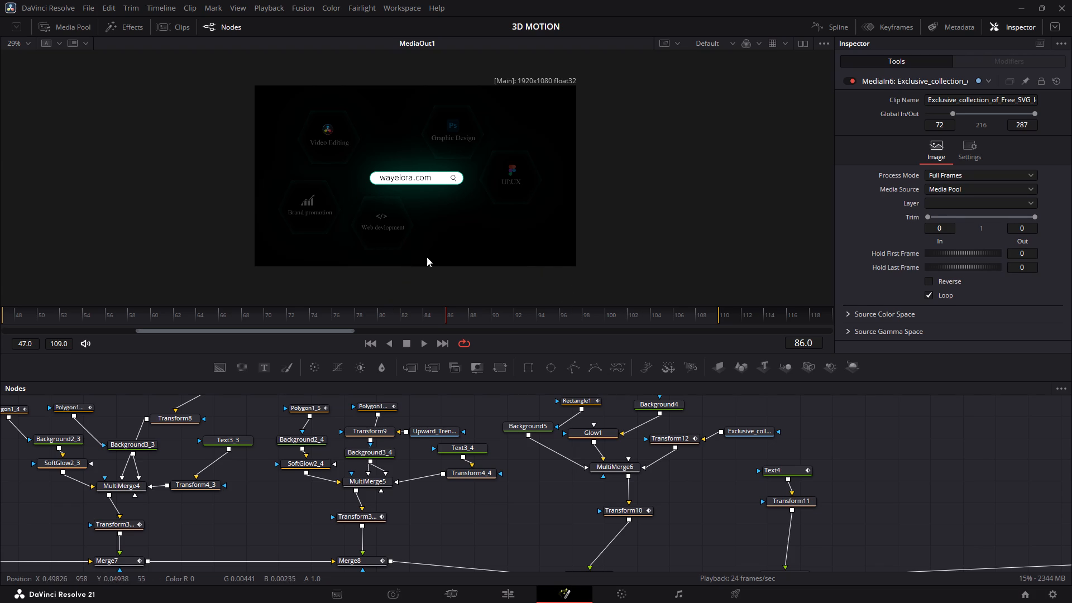
# Fade out the wayelora.com text by keyframing Merge9's Blend at 1.0 on frame 86 and 0.0 on frame 94.
pyautogui.click(699, 487)
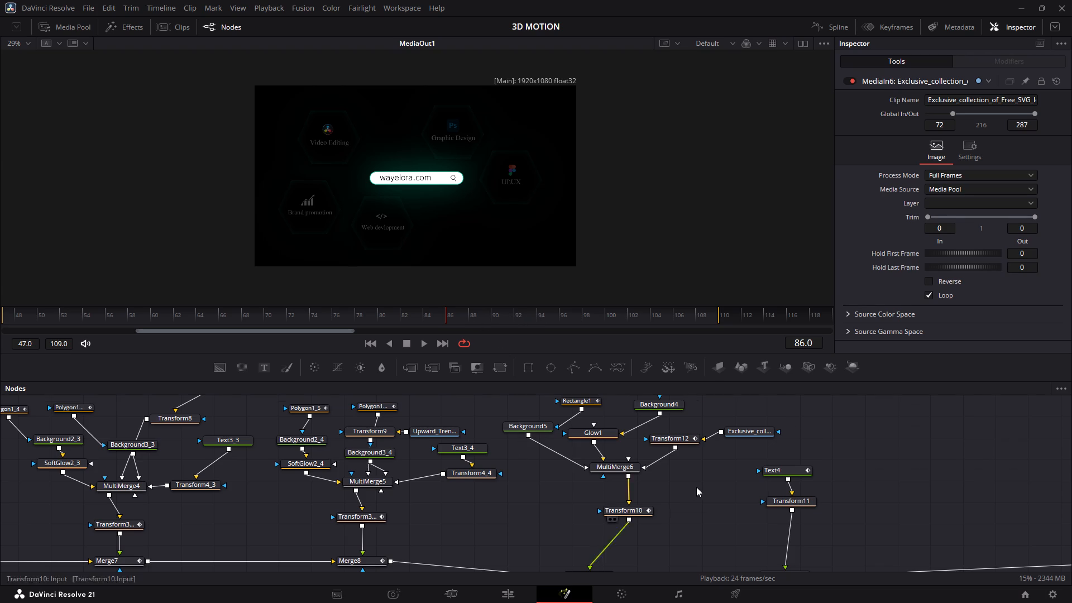
pyautogui.scroll(-5, 696, 487)
pyautogui.scroll(3, 696, 484)
pyautogui.click(770, 504)
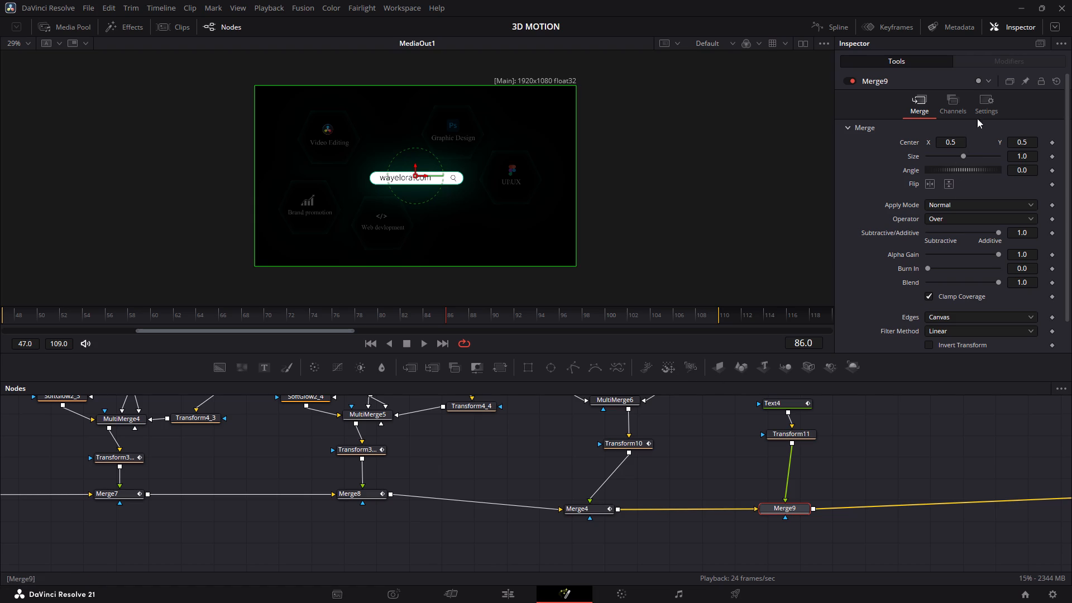
pyautogui.click(996, 106)
pyautogui.click(1049, 139)
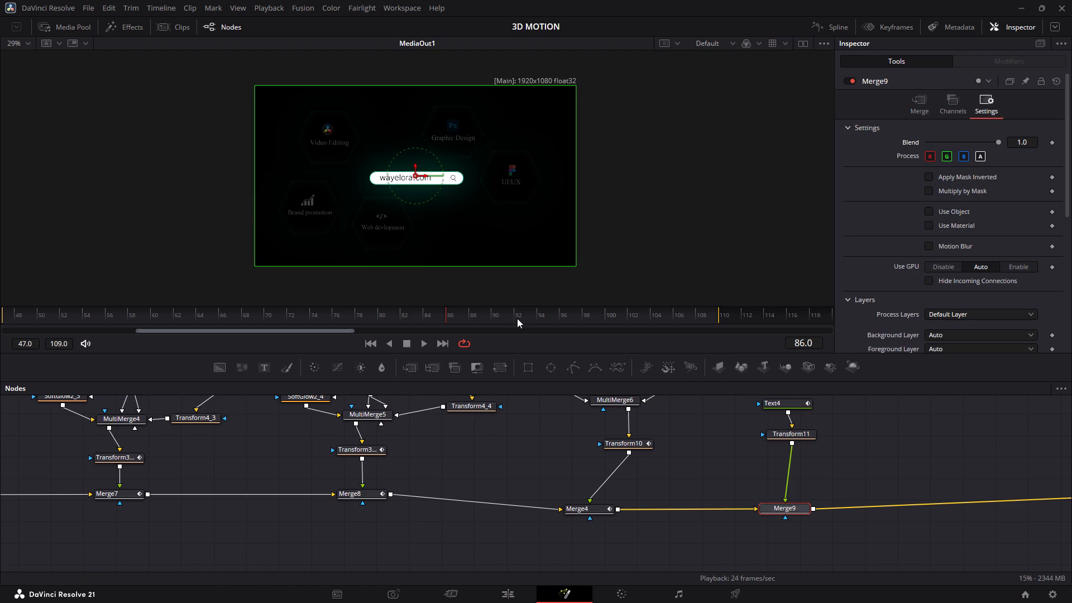
pyautogui.click(1055, 142)
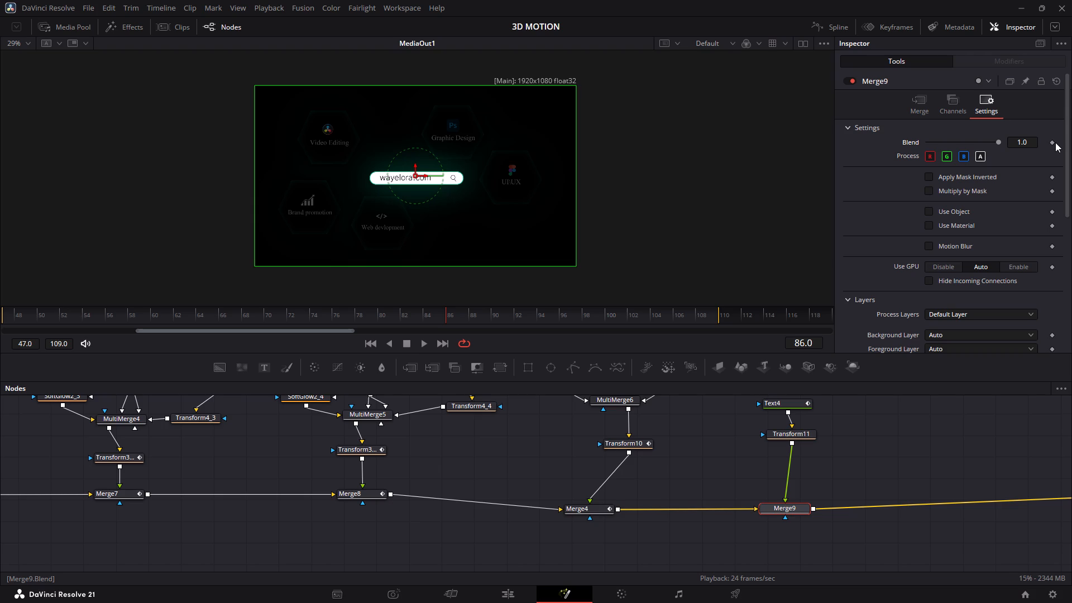
pyautogui.click(1054, 142)
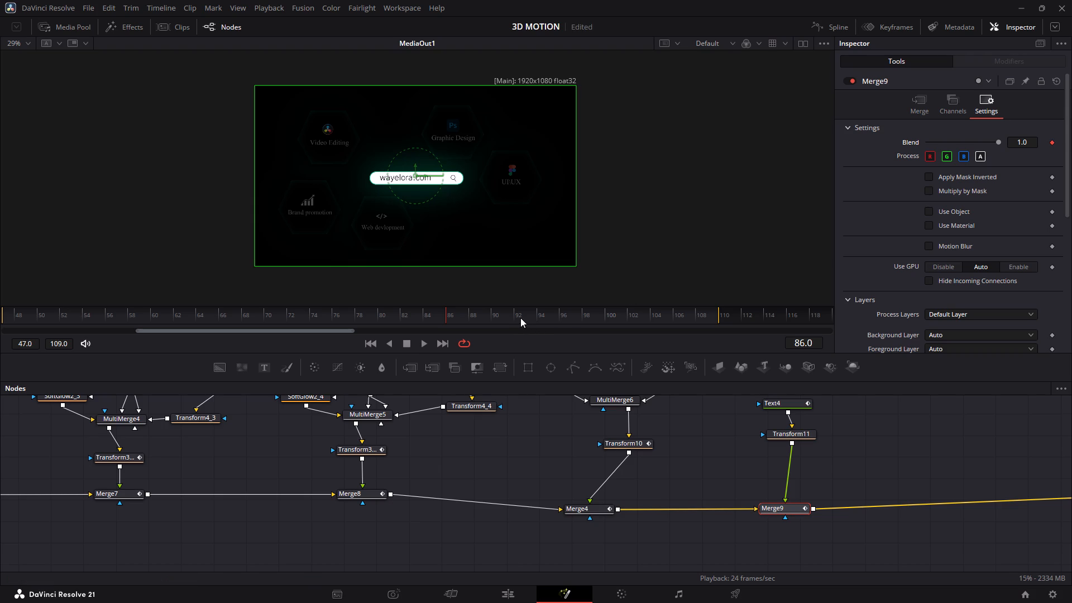
pyautogui.click(514, 310)
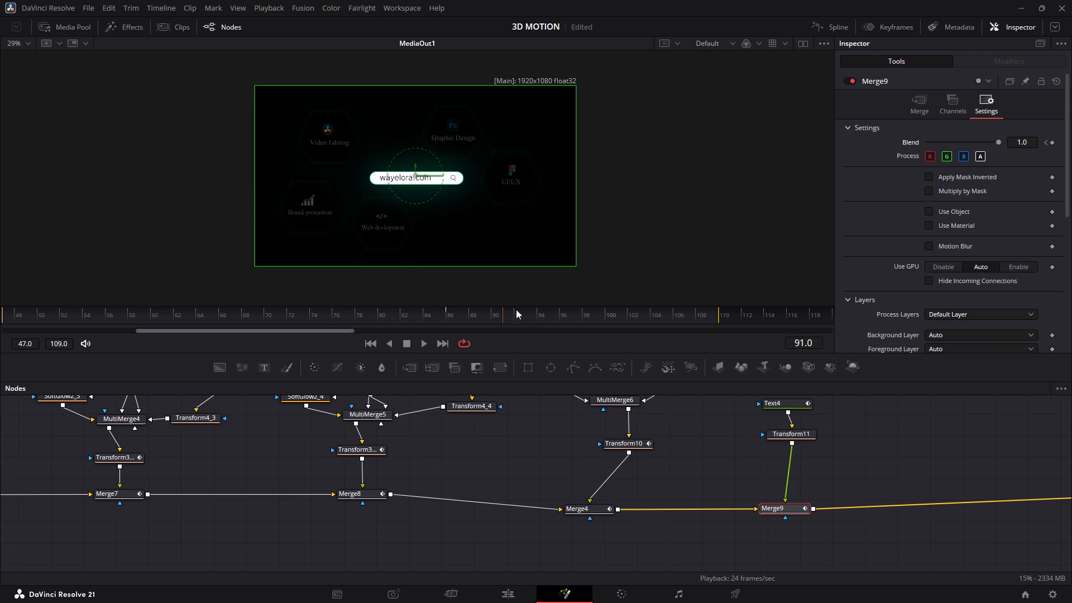
pyautogui.click(516, 309)
pyautogui.click(541, 309)
pyautogui.moveTo(997, 143); pyautogui.dragTo(959, 136)
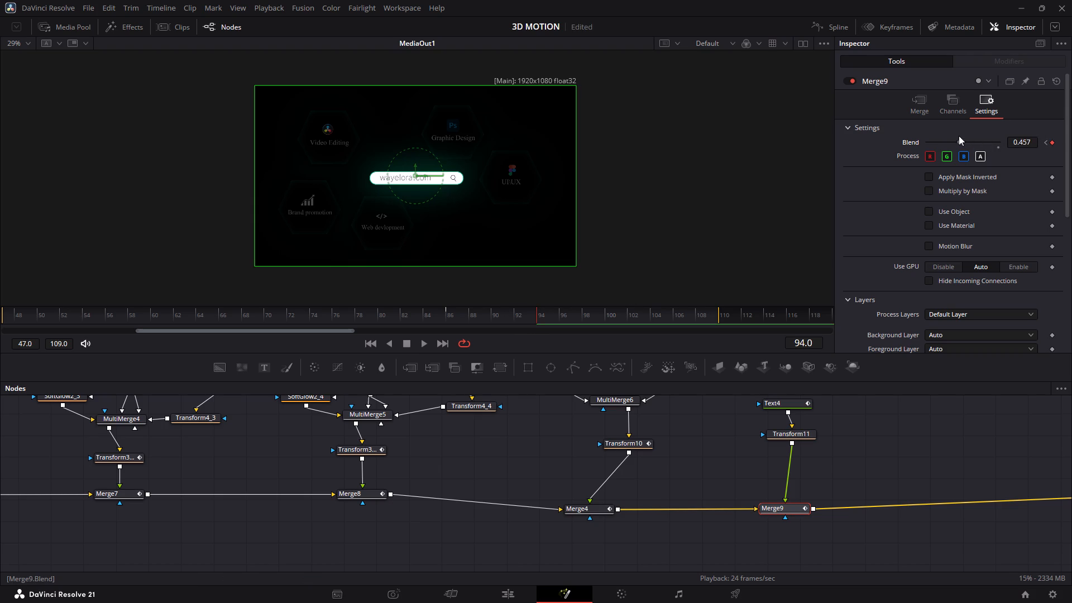
pyautogui.moveTo(959, 136); pyautogui.dragTo(827, 132)
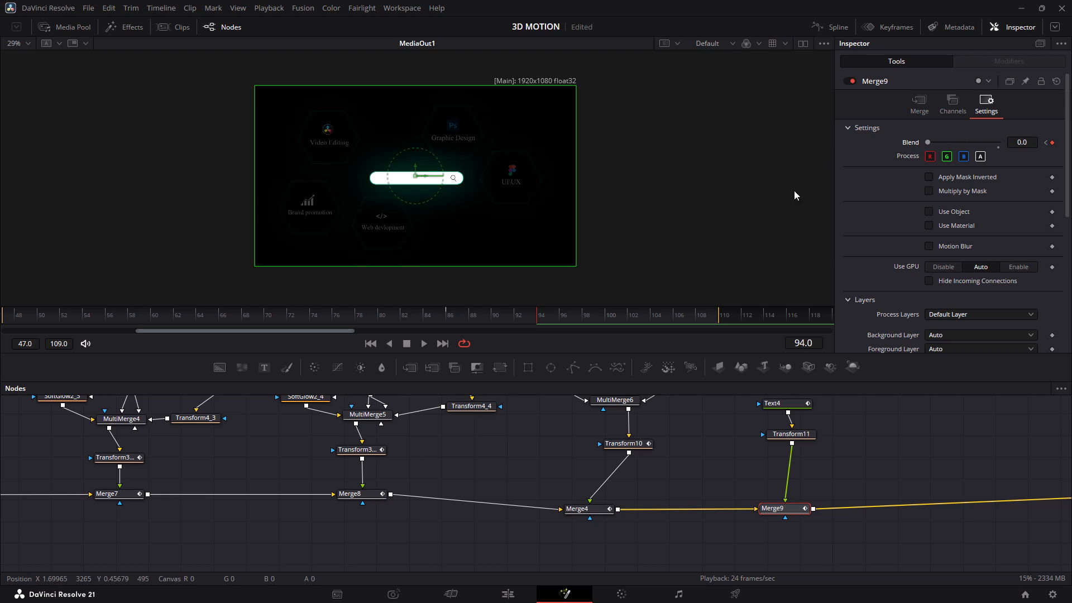
# Fade out the search bar by keyframing Merge4's Blend at 1.0 on frame 86 and lowering it fully on frame 94.
pyautogui.click(593, 506)
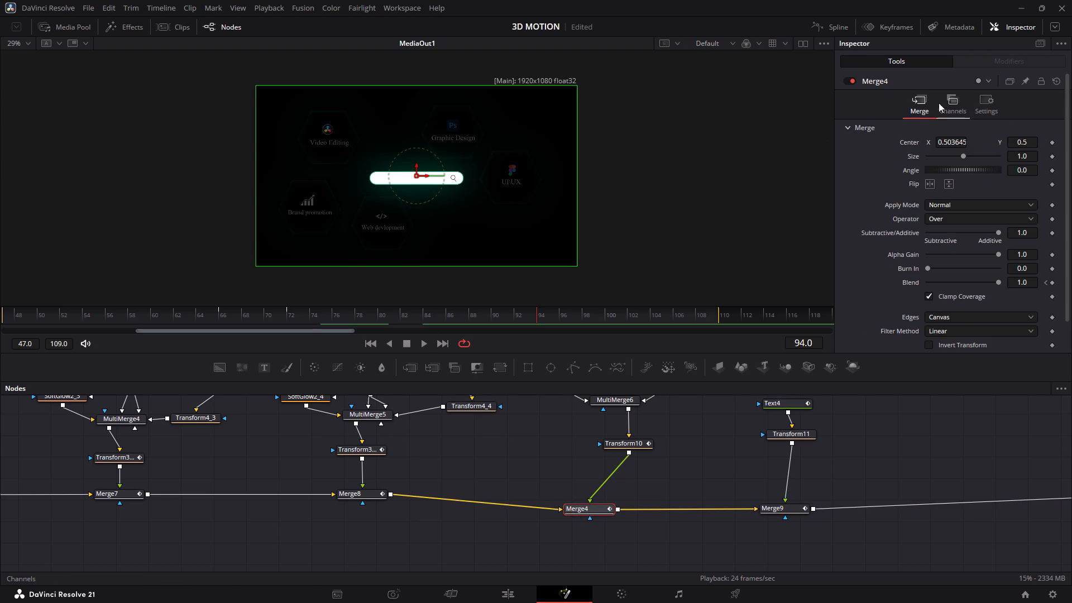
pyautogui.click(989, 100)
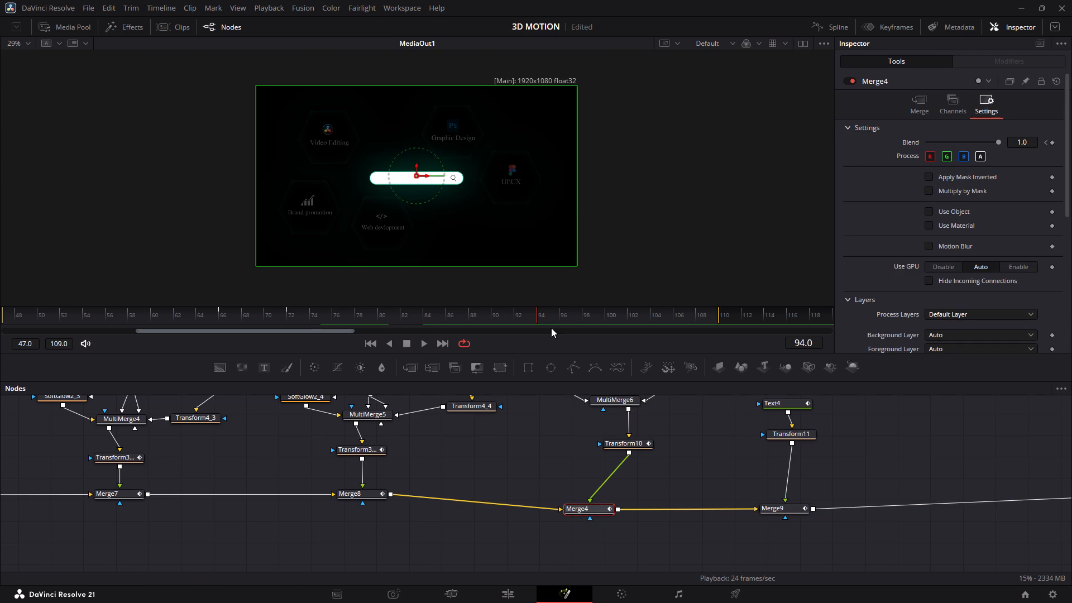
pyautogui.click(446, 312)
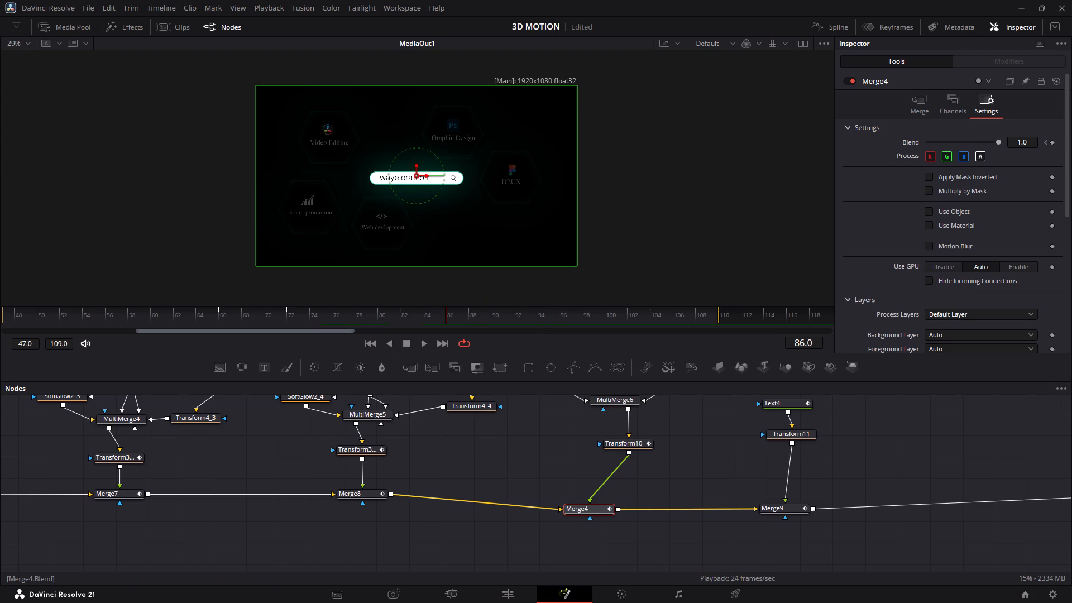
pyautogui.click(1050, 144)
pyautogui.click(538, 316)
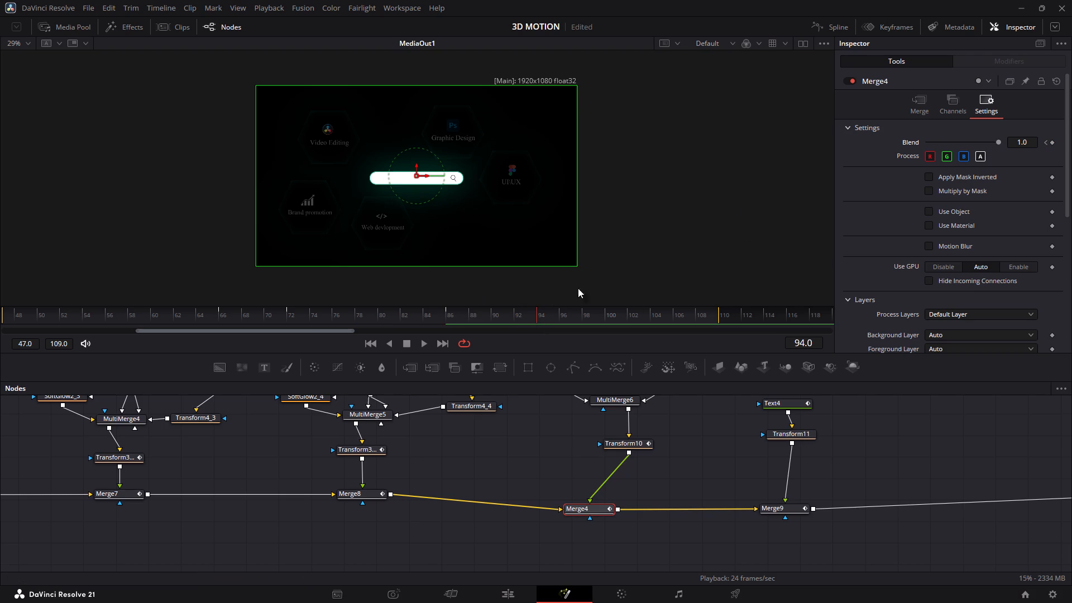
pyautogui.moveTo(996, 143); pyautogui.dragTo(867, 155)
# Fade out the Brand promotion icon by keyframing Merge8's Blend at 0.259259 on frame 86 and 0.0 on frame 94.
pyautogui.click(376, 494)
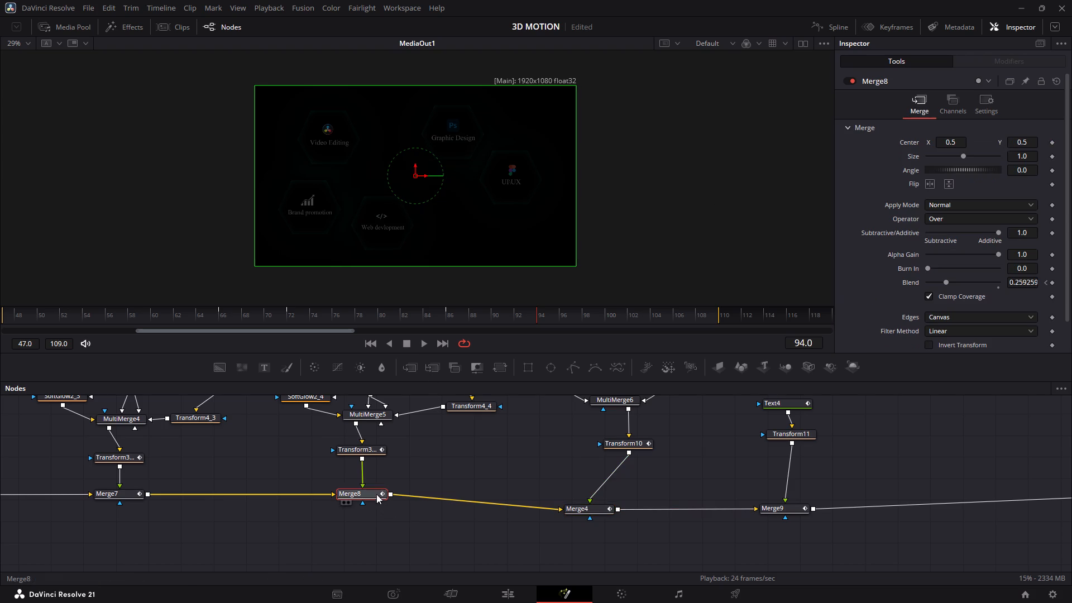
pyautogui.click(443, 320)
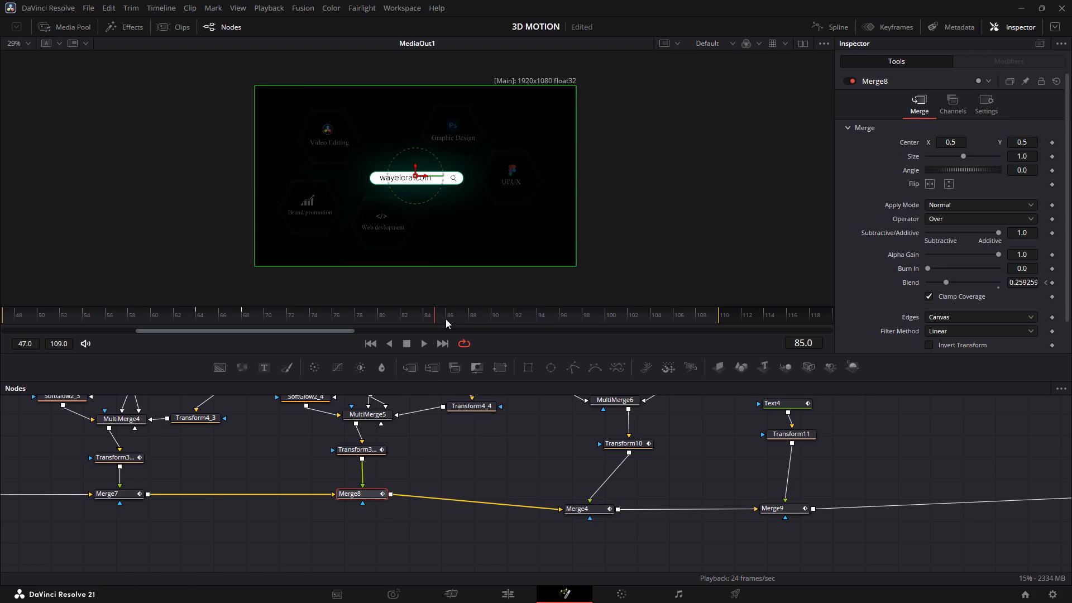
pyautogui.click(446, 319)
pyautogui.click(447, 317)
pyautogui.click(987, 103)
pyautogui.click(1053, 143)
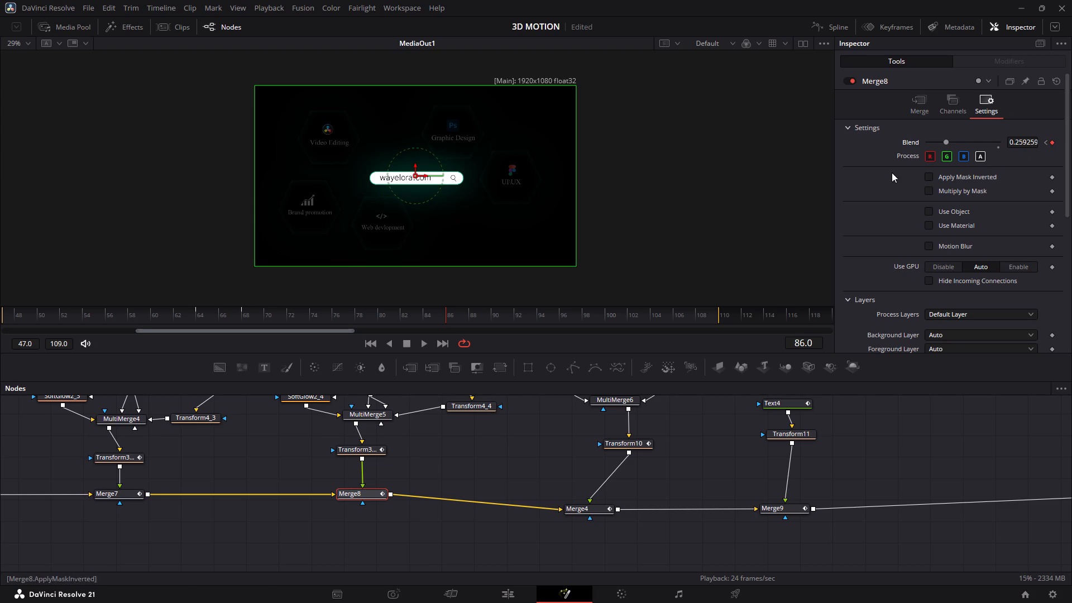
pyautogui.click(539, 312)
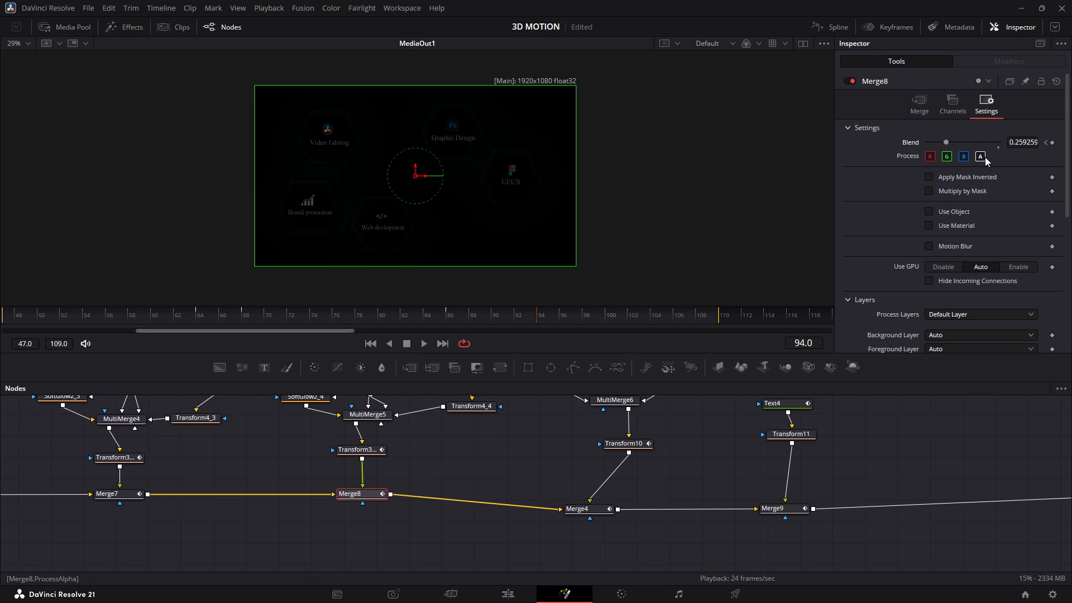
pyautogui.moveTo(944, 142); pyautogui.dragTo(870, 145)
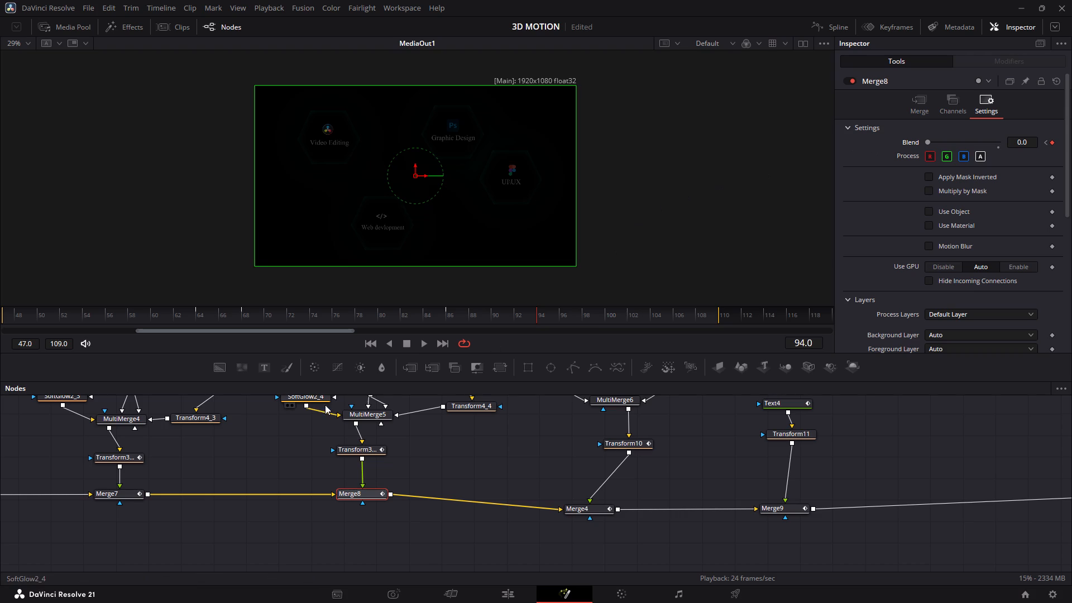
# Fade out the Graphic Design icon by keyframing Merge7's Blend at 0.259259 on frame 86 and 0.0 on frame 94.
pyautogui.click(136, 494)
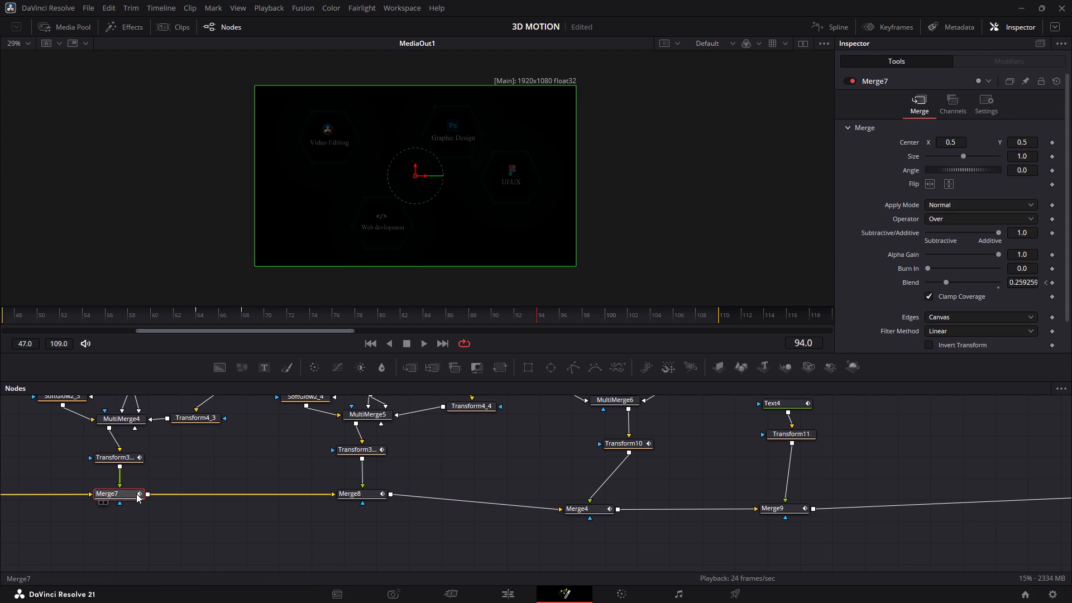
pyautogui.hscroll(7, 136, 494)
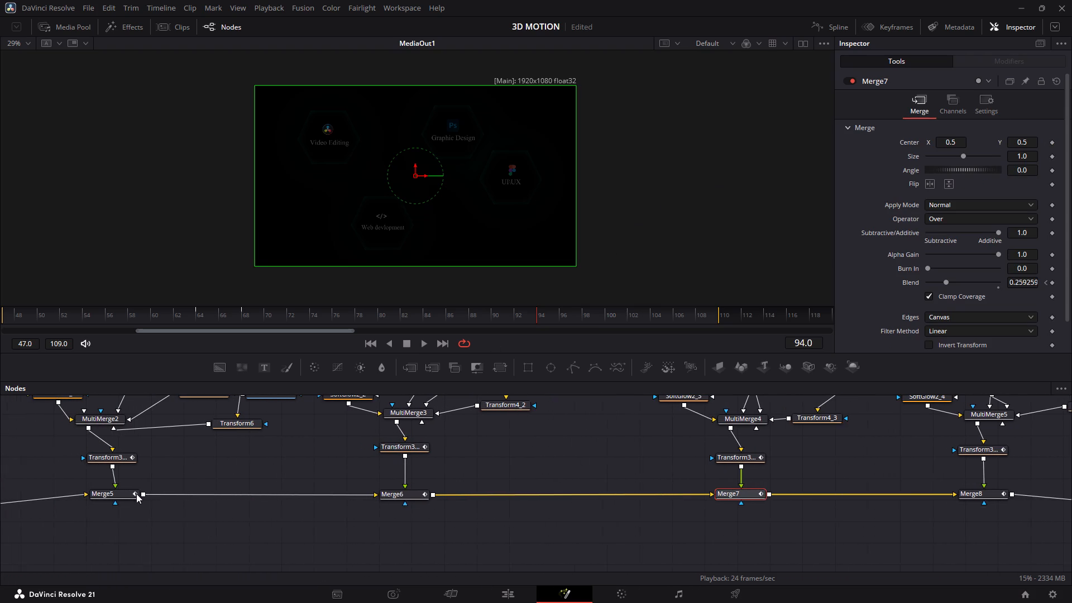
pyautogui.hscroll(2, 136, 494)
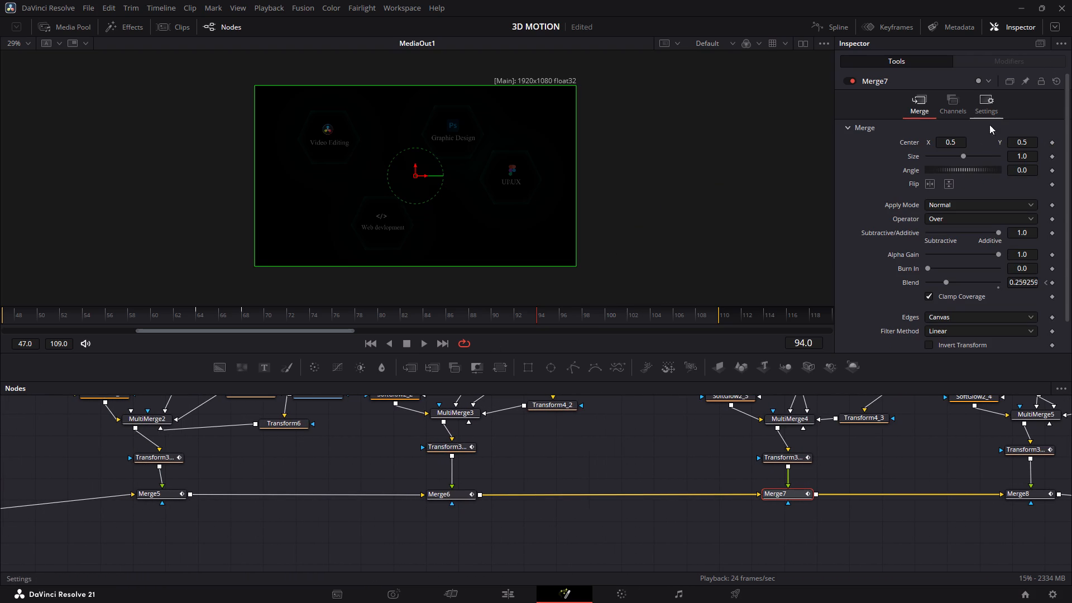
pyautogui.click(988, 100)
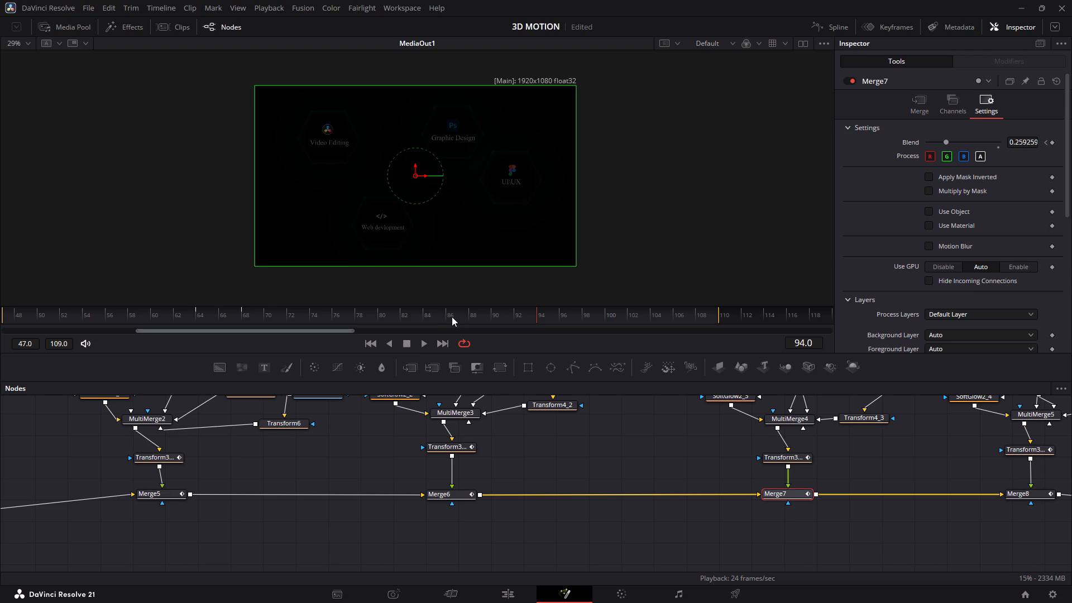
pyautogui.click(448, 317)
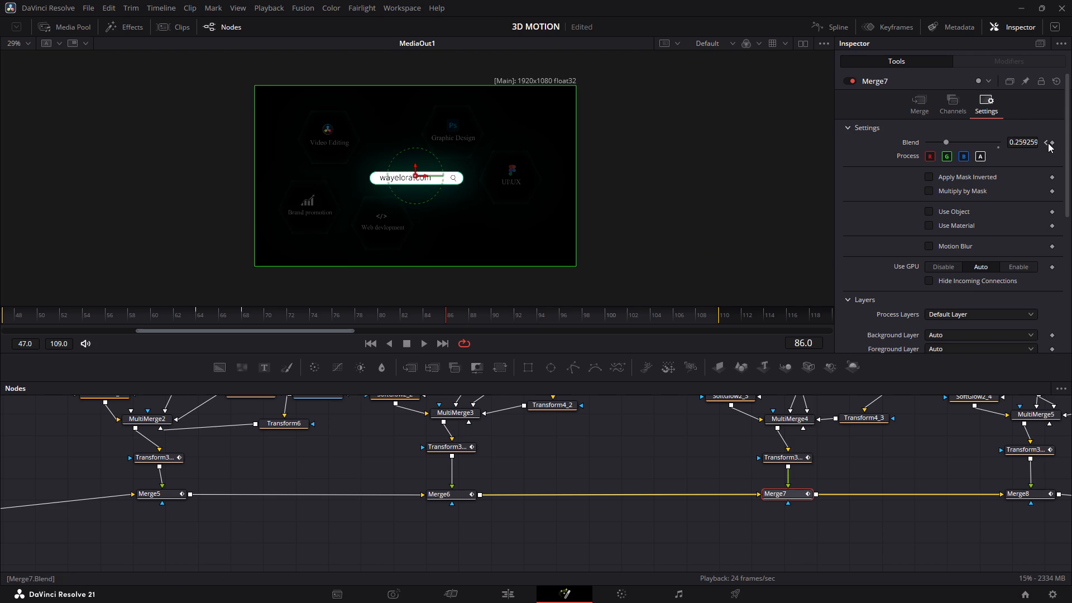
pyautogui.click(1047, 143)
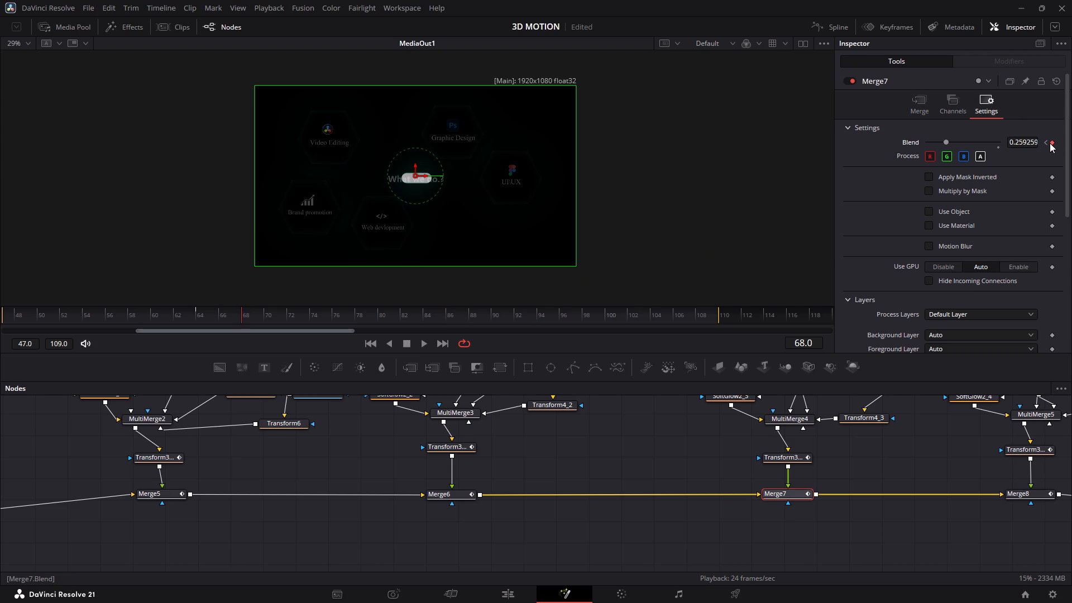
pyautogui.hotkey('ctrl', 'z')
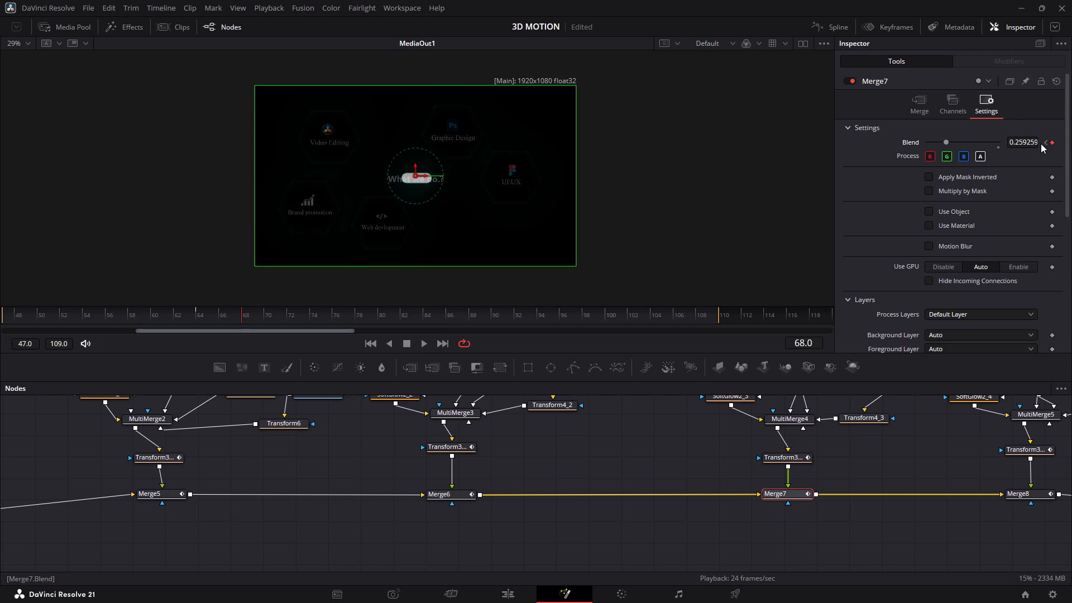
pyautogui.click(1045, 143)
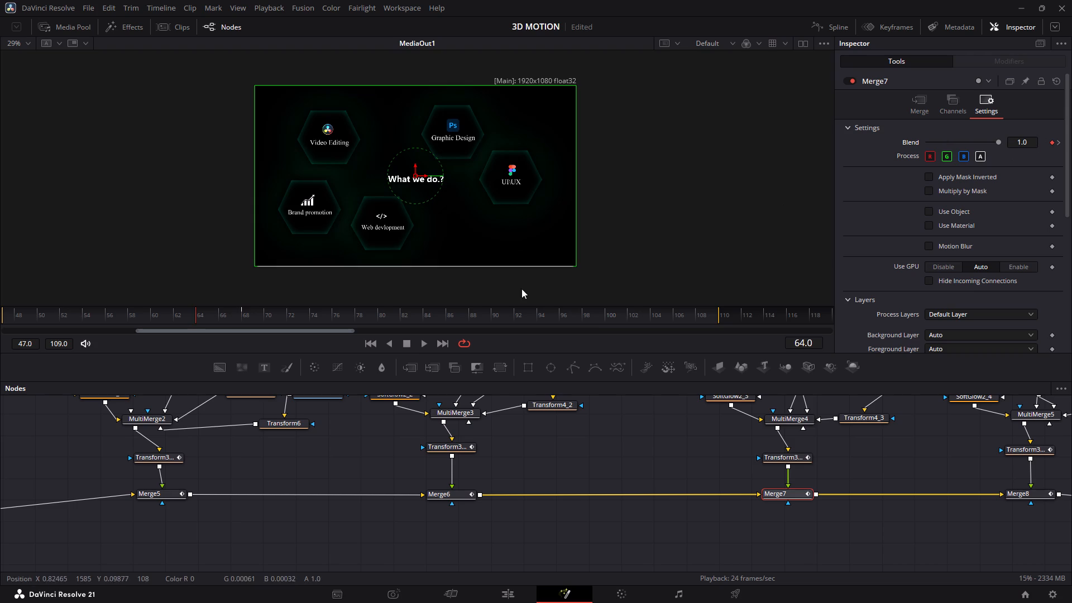
pyautogui.click(446, 314)
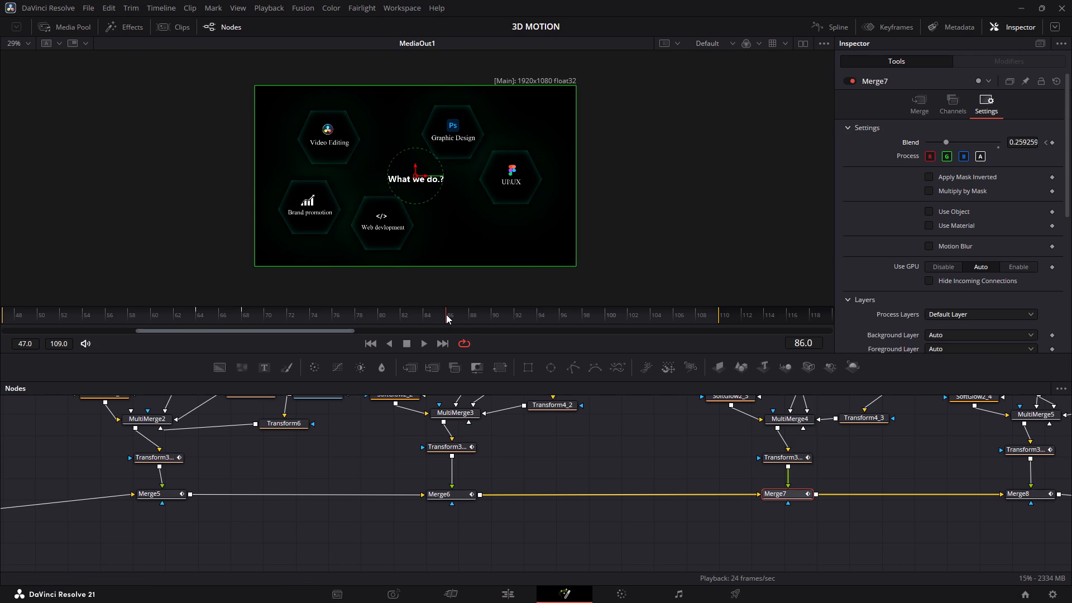
pyautogui.click(1051, 142)
pyautogui.click(537, 318)
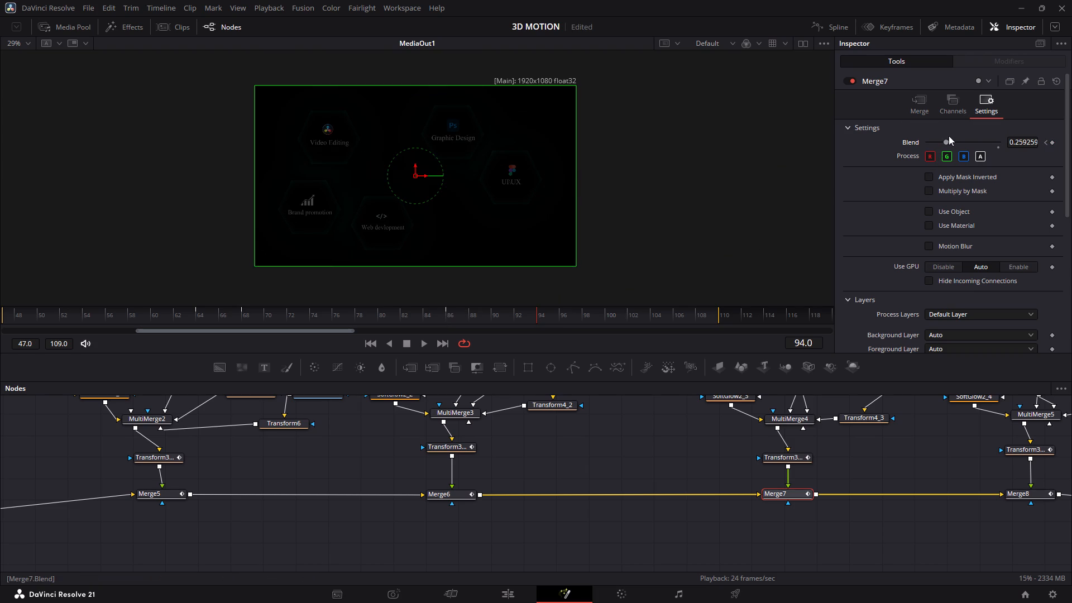
pyautogui.moveTo(949, 136); pyautogui.dragTo(942, 138)
pyautogui.moveTo(947, 142); pyautogui.dragTo(910, 142)
pyautogui.moveTo(910, 142); pyautogui.dragTo(898, 142)
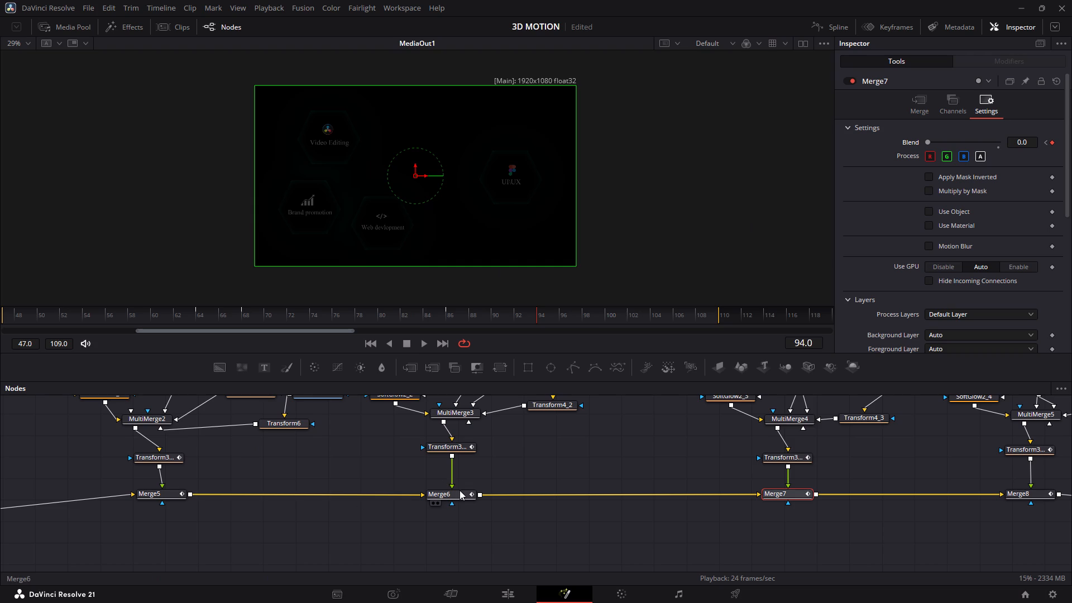
# Fade out the UI/UX icon by keyframing Merge6's Blend at 0.259259 on frame 86 and 0.0 on frame 94.
pyautogui.click(463, 493)
pyautogui.click(448, 310)
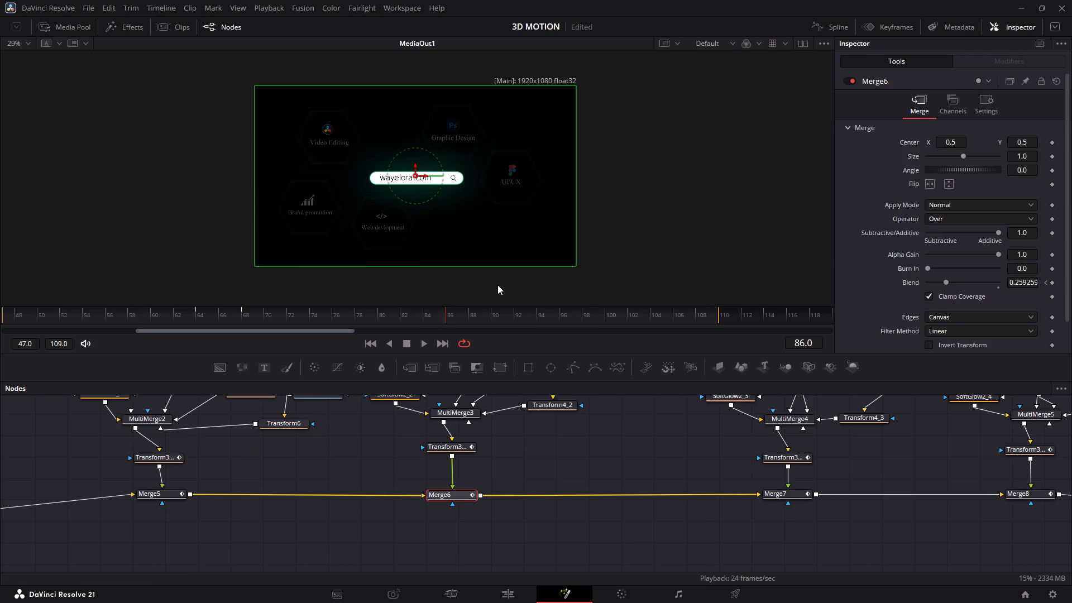
pyautogui.click(989, 110)
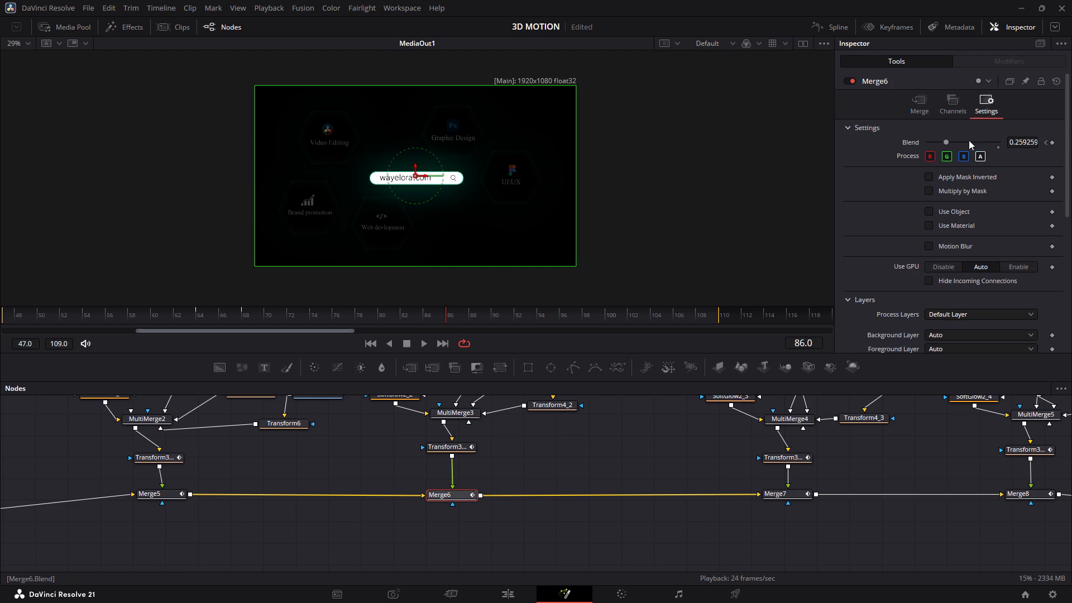
pyautogui.click(1050, 142)
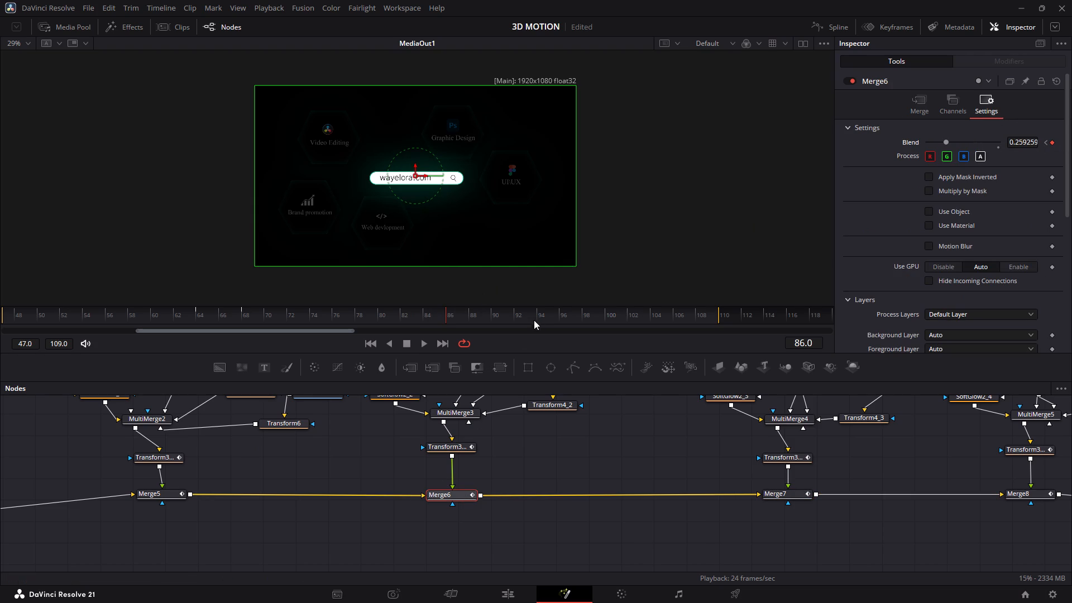
pyautogui.click(539, 317)
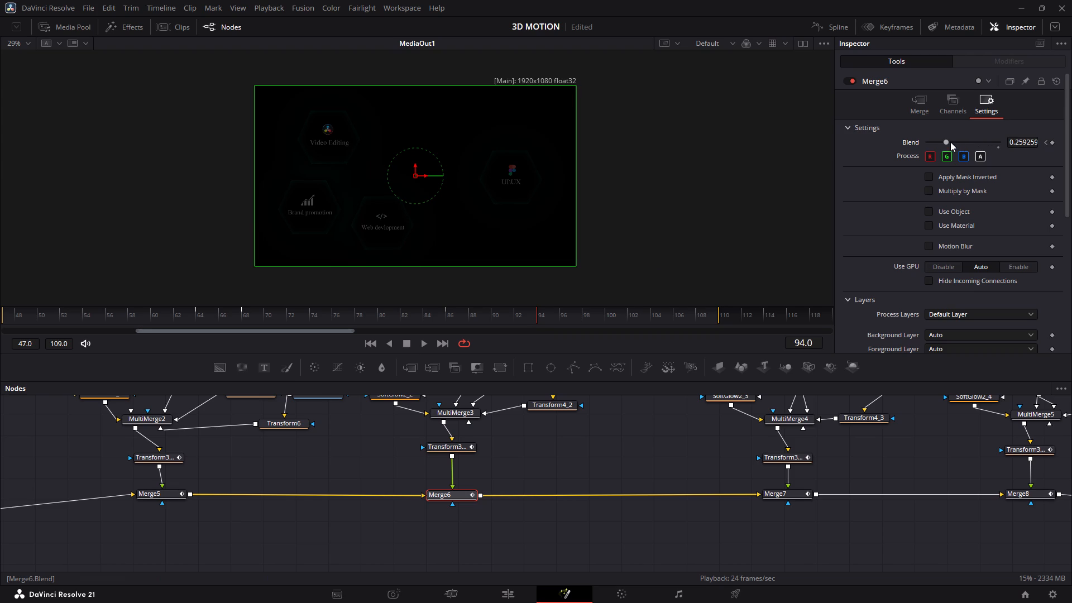
pyautogui.moveTo(945, 142); pyautogui.dragTo(889, 140)
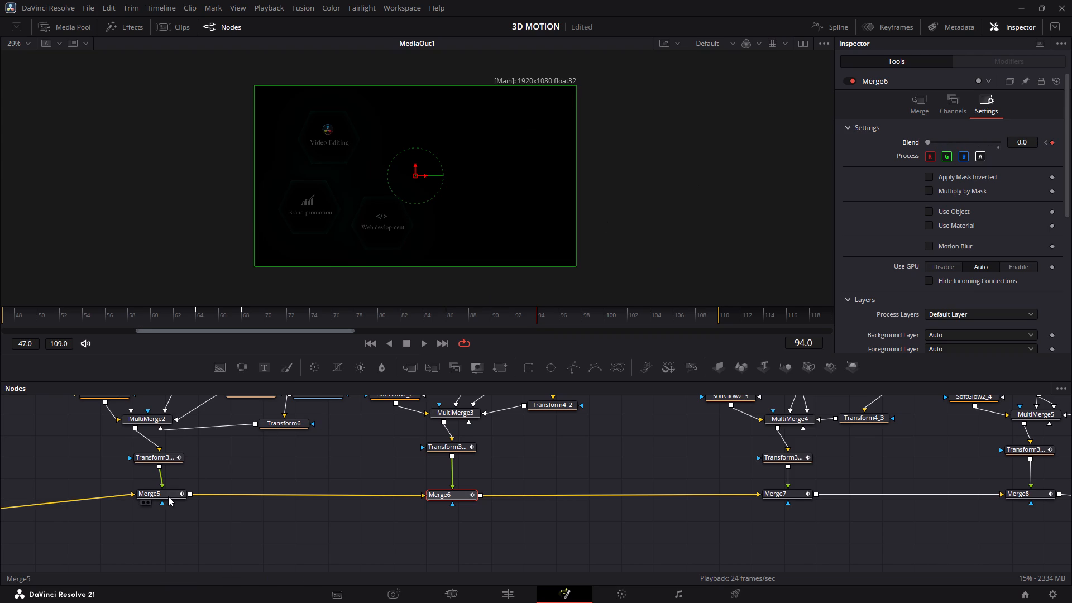
# Fade out the Web development icon by keyframing Merge5's Blend at 0.259259 on frame 86 and 0.0 on frame 94.
pyautogui.click(165, 491)
pyautogui.click(999, 112)
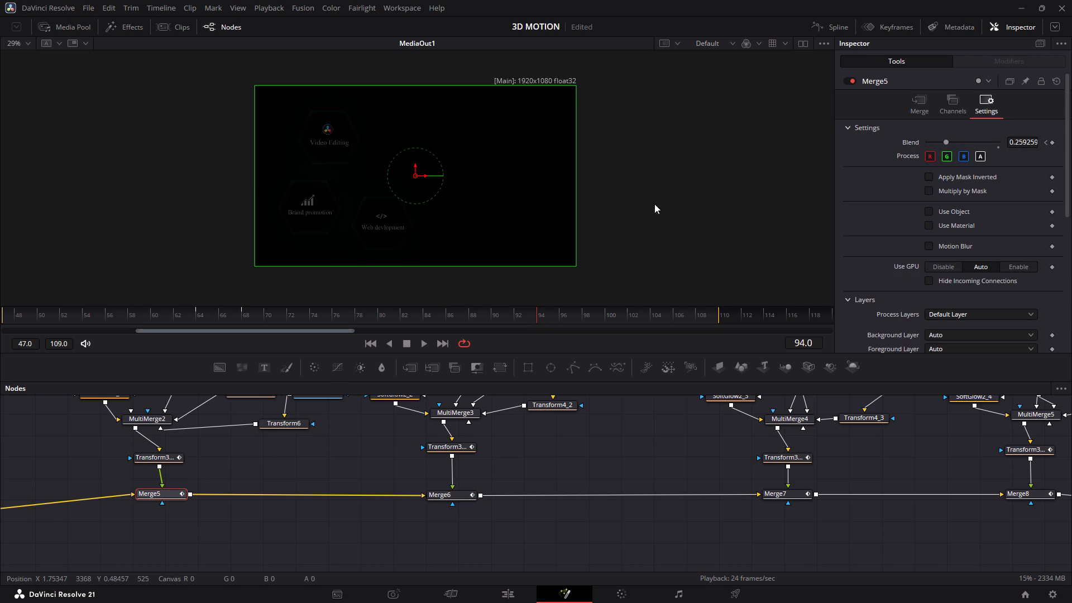
pyautogui.click(444, 317)
pyautogui.click(446, 317)
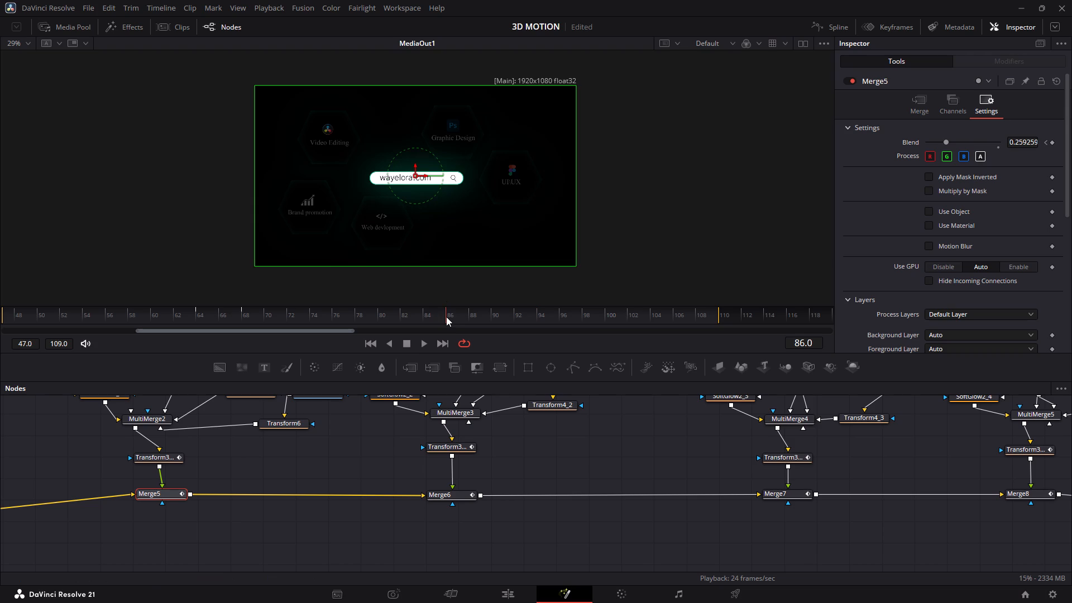
pyautogui.click(1052, 145)
pyautogui.click(542, 315)
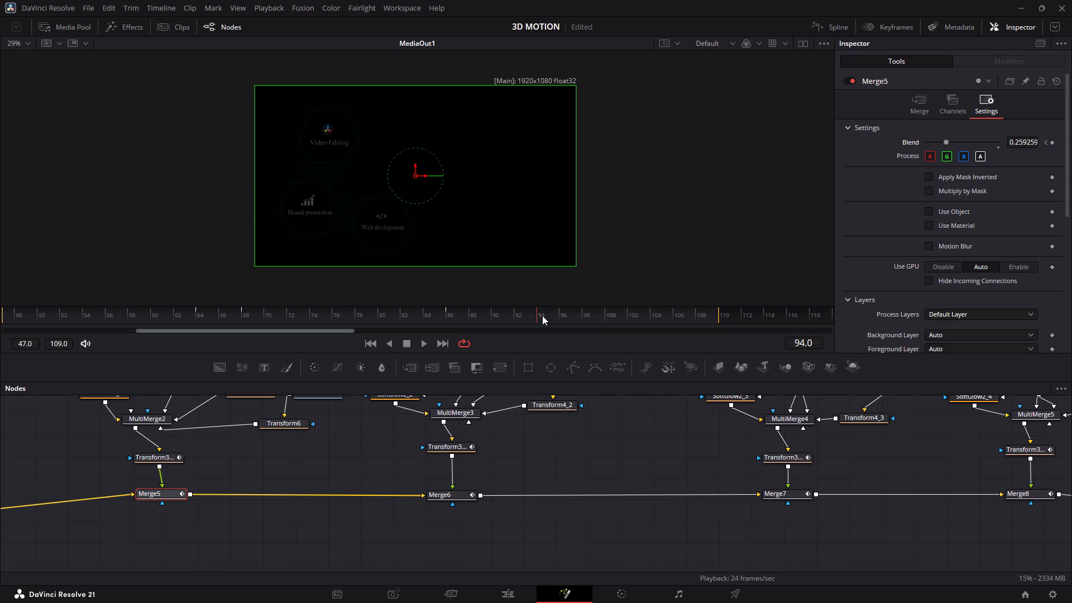
pyautogui.moveTo(949, 144); pyautogui.dragTo(947, 144)
pyautogui.moveTo(947, 144); pyautogui.dragTo(904, 143)
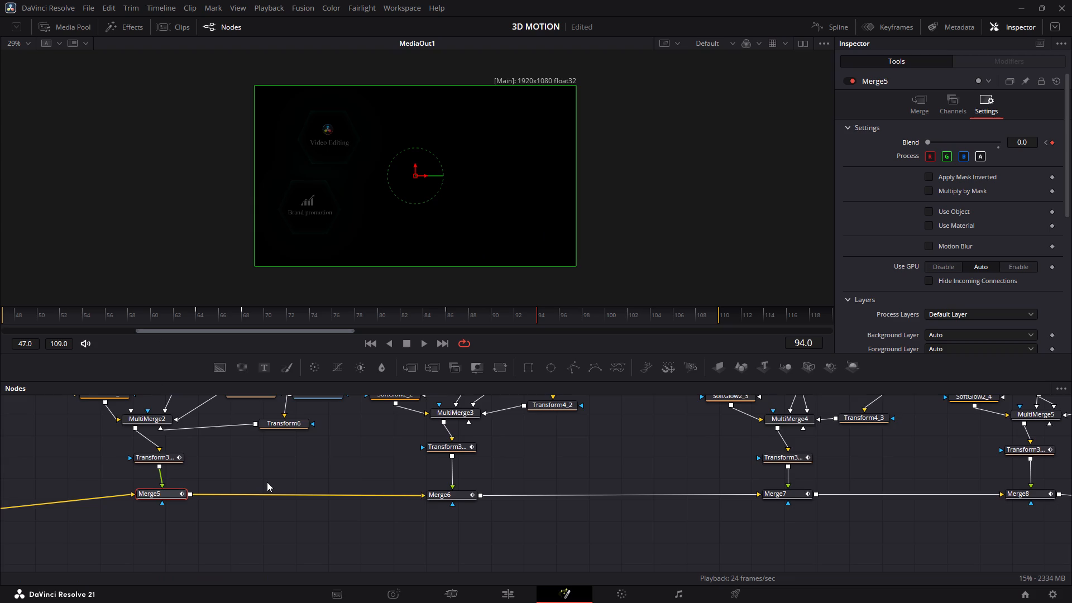
# Fade out the Video Editing icon by keyframing Merge3's Blend at 0.259259 on frame 86 and 0.0 on frame 94.
pyautogui.hscroll(7, 267, 482)
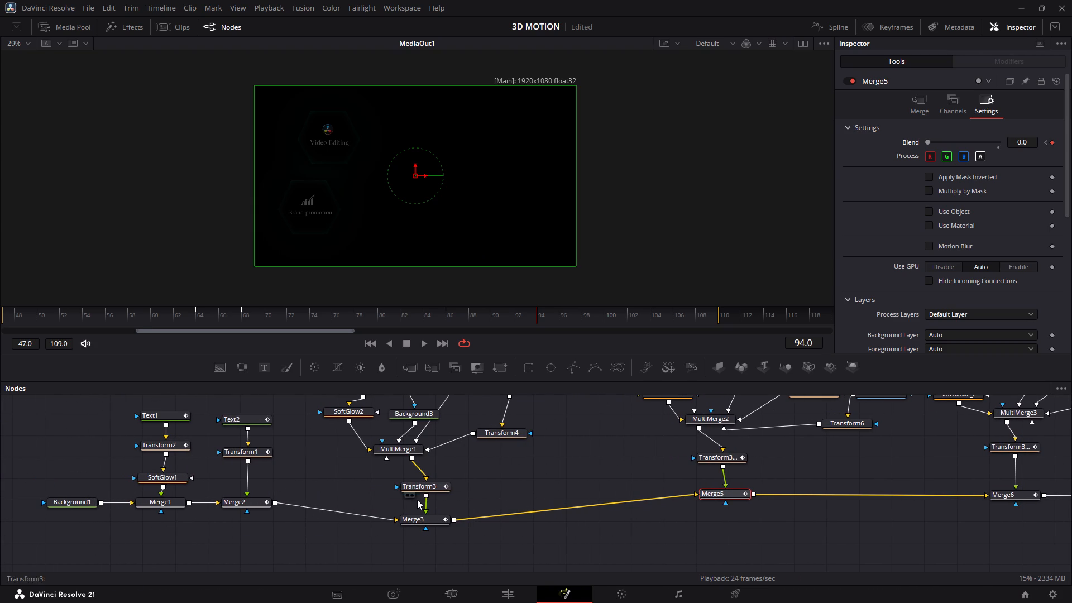
pyautogui.click(438, 523)
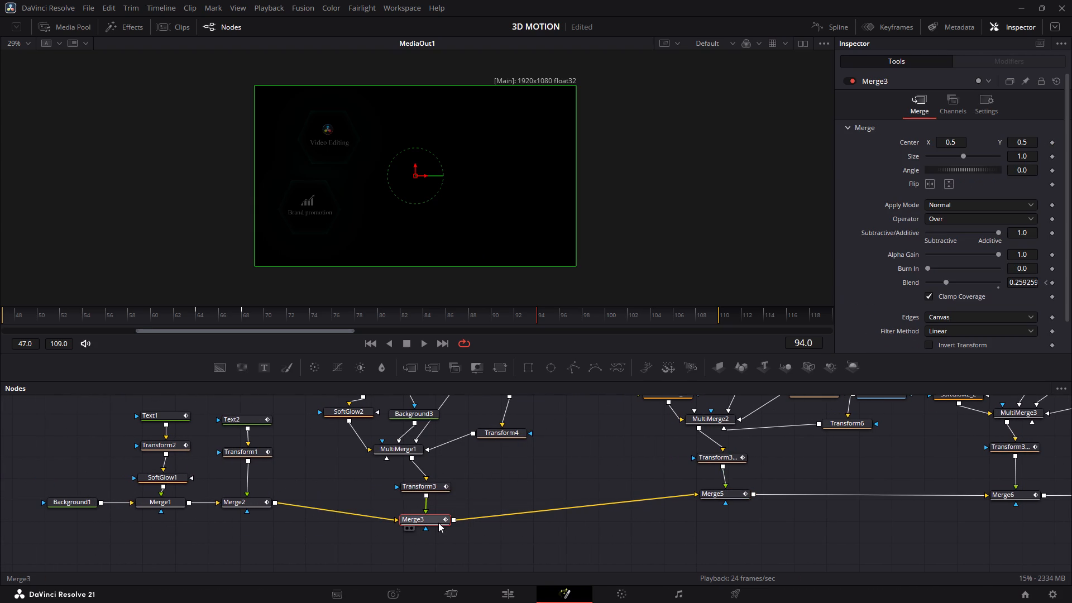
pyautogui.click(447, 313)
pyautogui.click(989, 114)
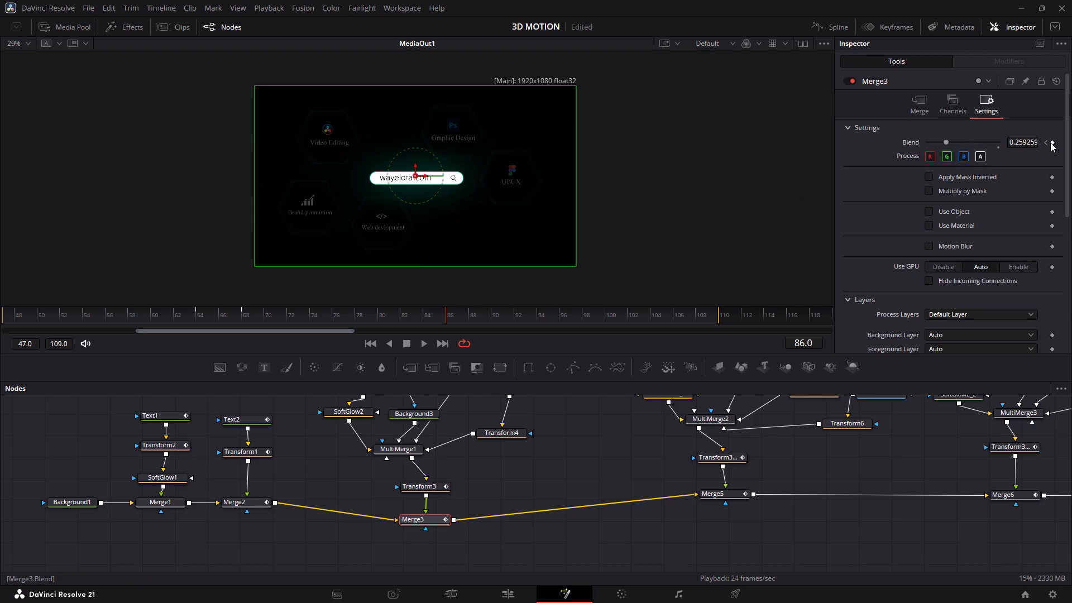
pyautogui.click(1050, 142)
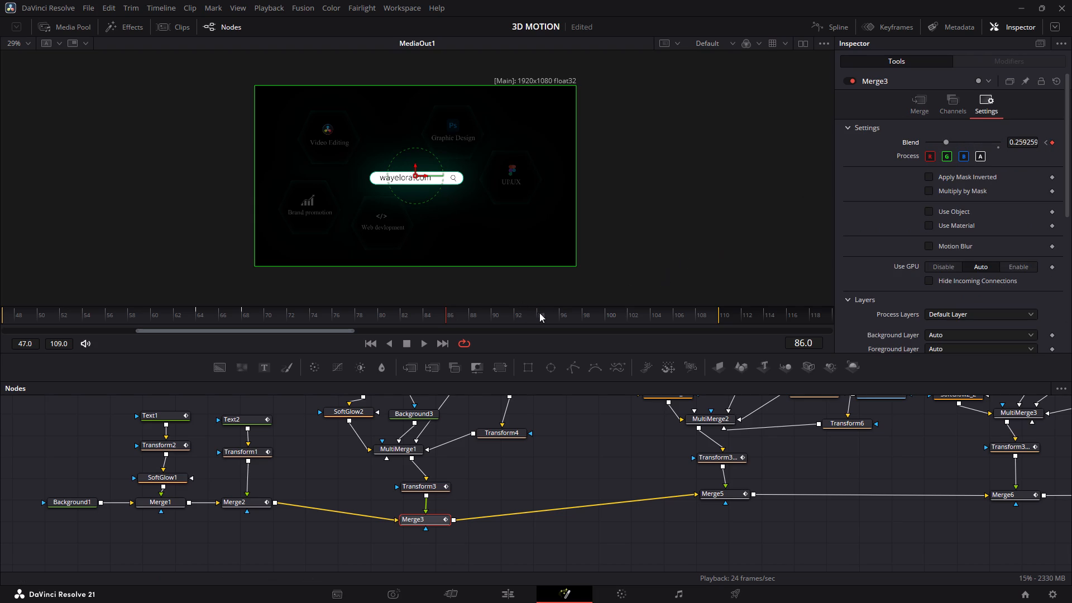
pyautogui.click(540, 313)
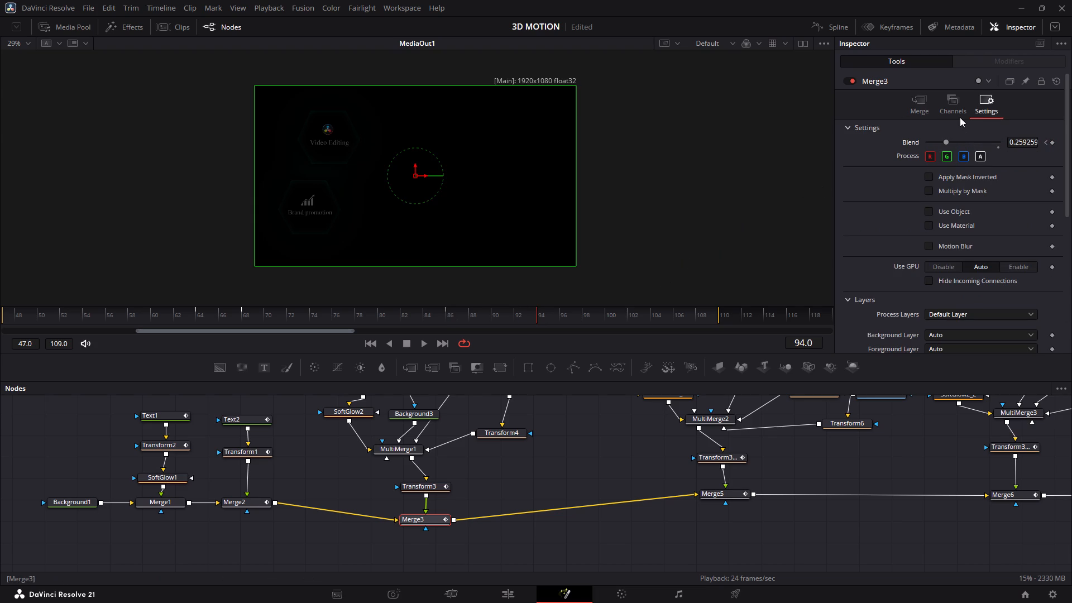
pyautogui.moveTo(946, 142); pyautogui.dragTo(945, 142)
pyautogui.moveTo(945, 142); pyautogui.dragTo(894, 137)
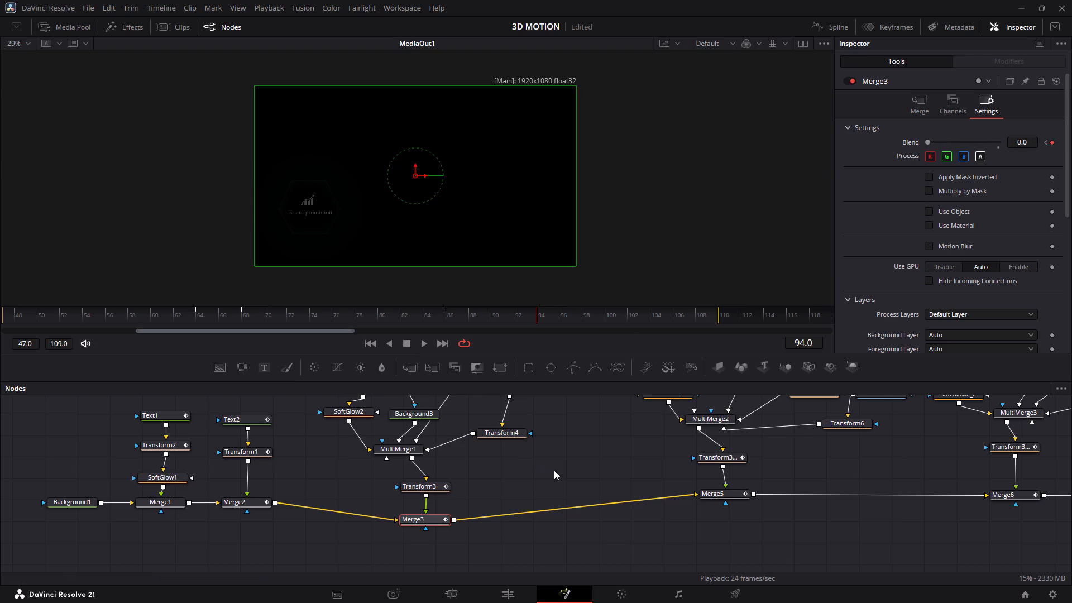
pyautogui.click(554, 470)
# Fade out the remaining Brand promotion icon by setting Merge8's Blend to 0.0 on frame 94.
pyautogui.hscroll(-6, 554, 470)
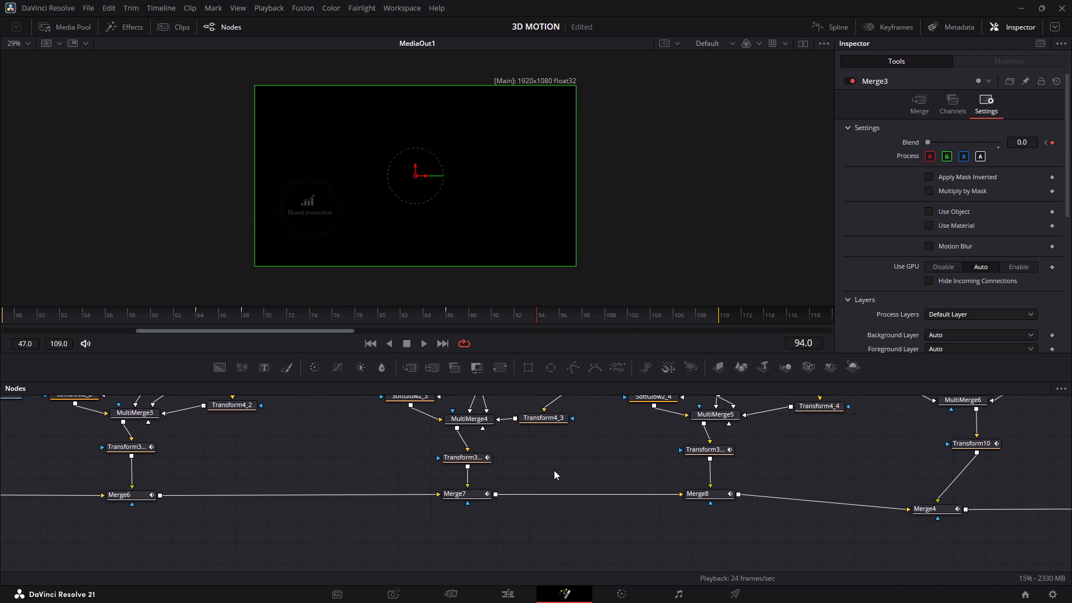
pyautogui.hscroll(-2, 554, 470)
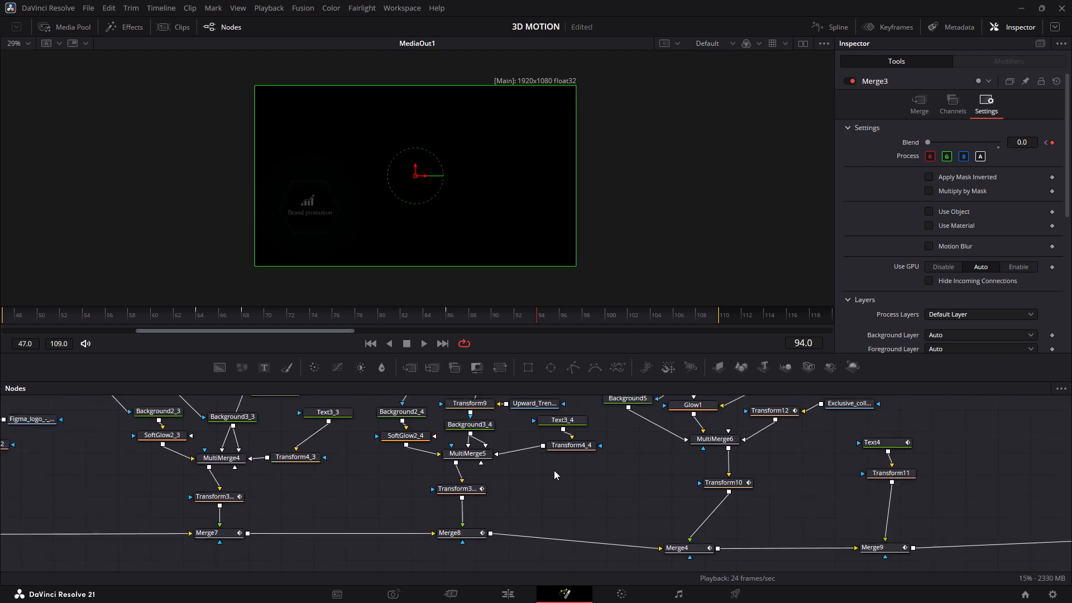
pyautogui.hscroll(-1, 554, 470)
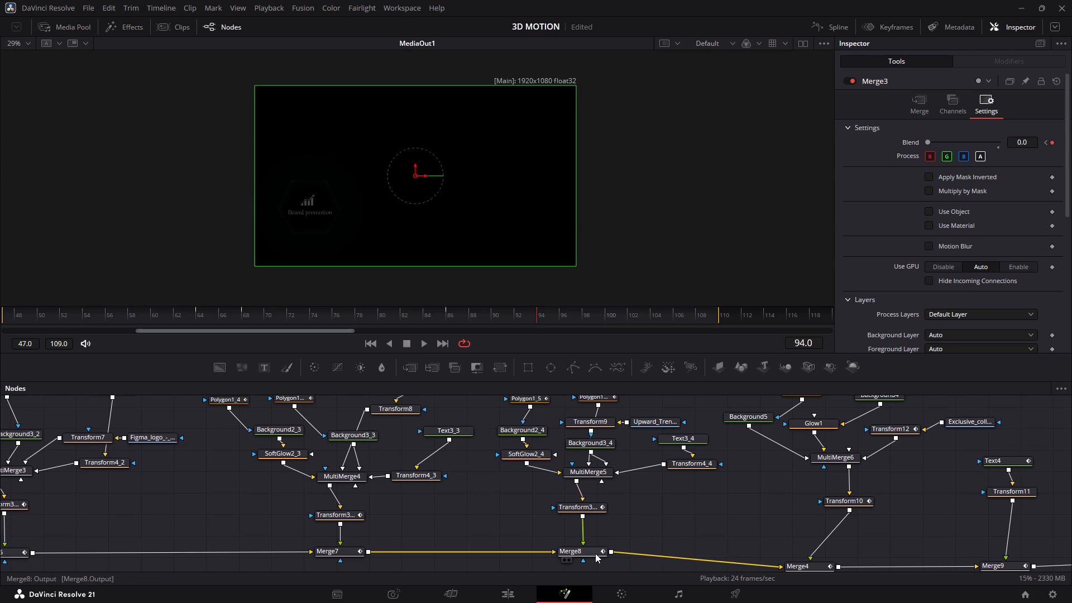
pyautogui.click(595, 553)
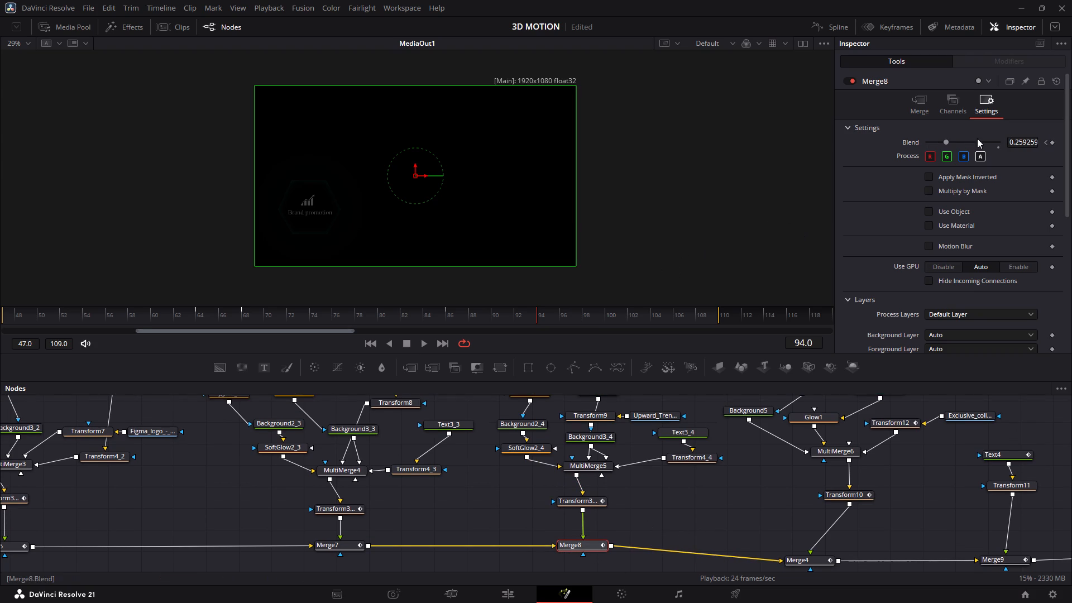
pyautogui.moveTo(945, 143); pyautogui.dragTo(907, 142)
pyautogui.click(752, 501)
pyautogui.click(752, 501)
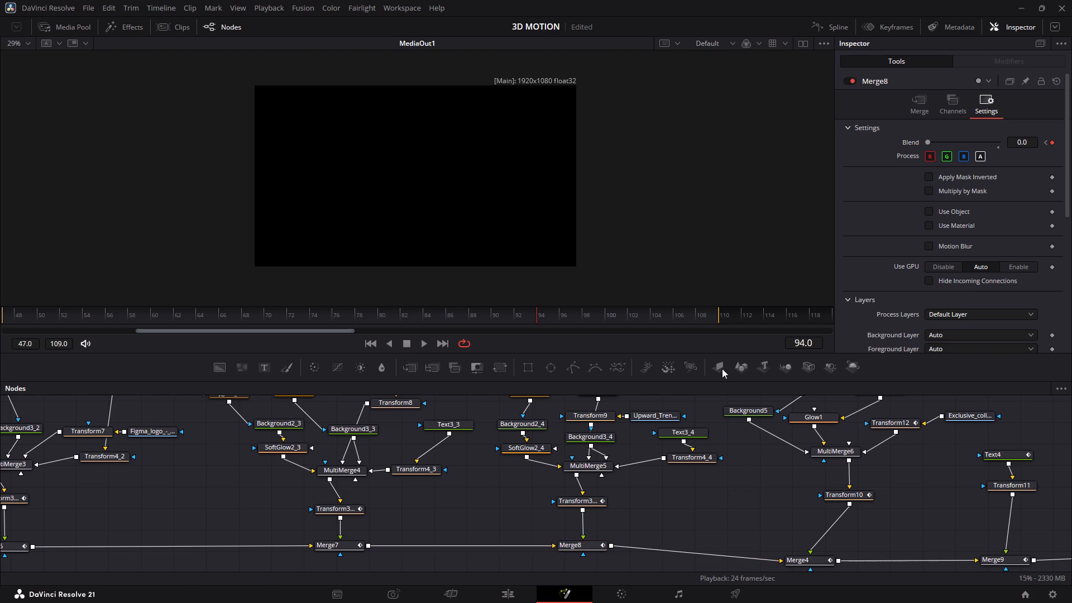
# Play back the composition to review the fade-out of the search bar and service icons.
pyautogui.press('space')
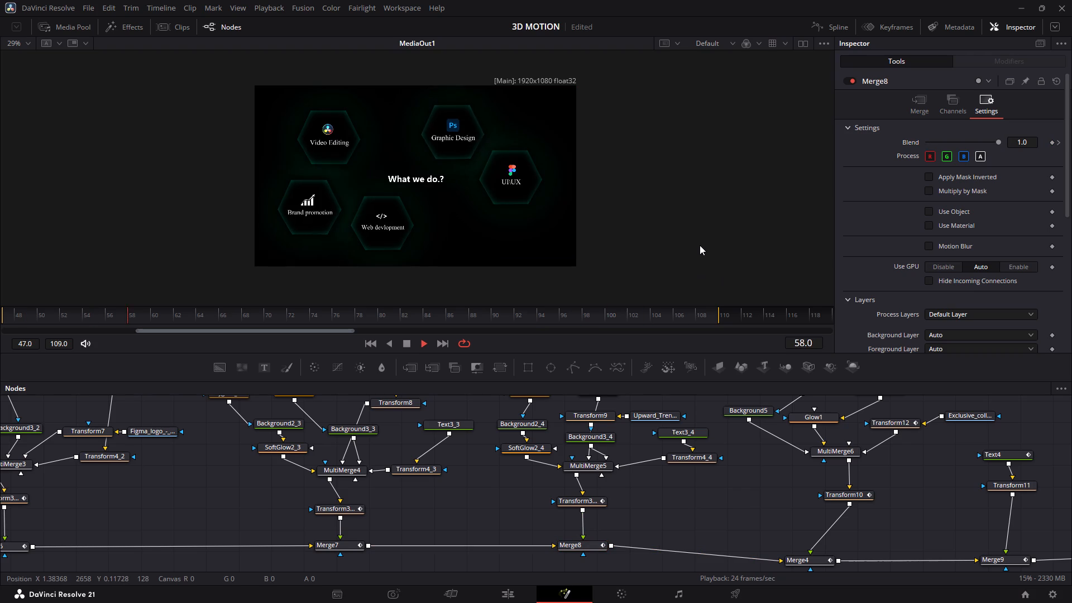
pyautogui.press('space')
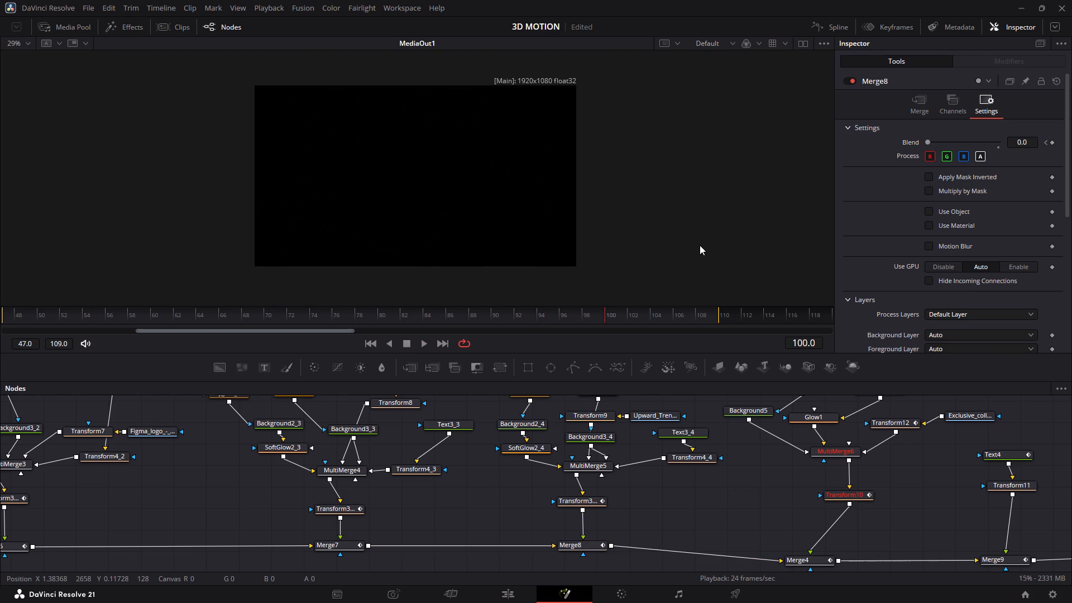
pyautogui.press('space')
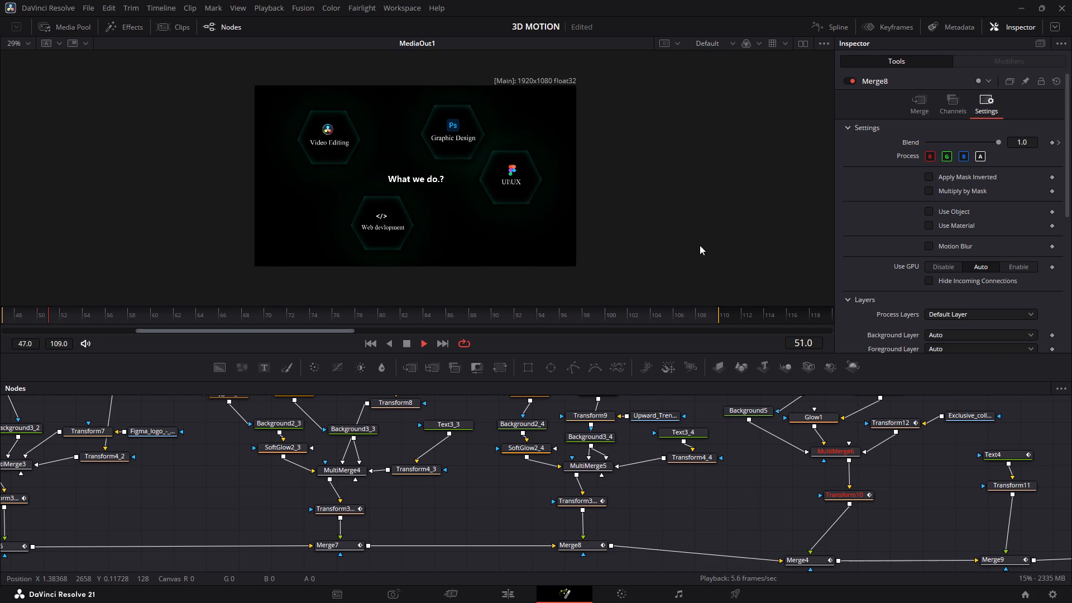
pyautogui.press('space')
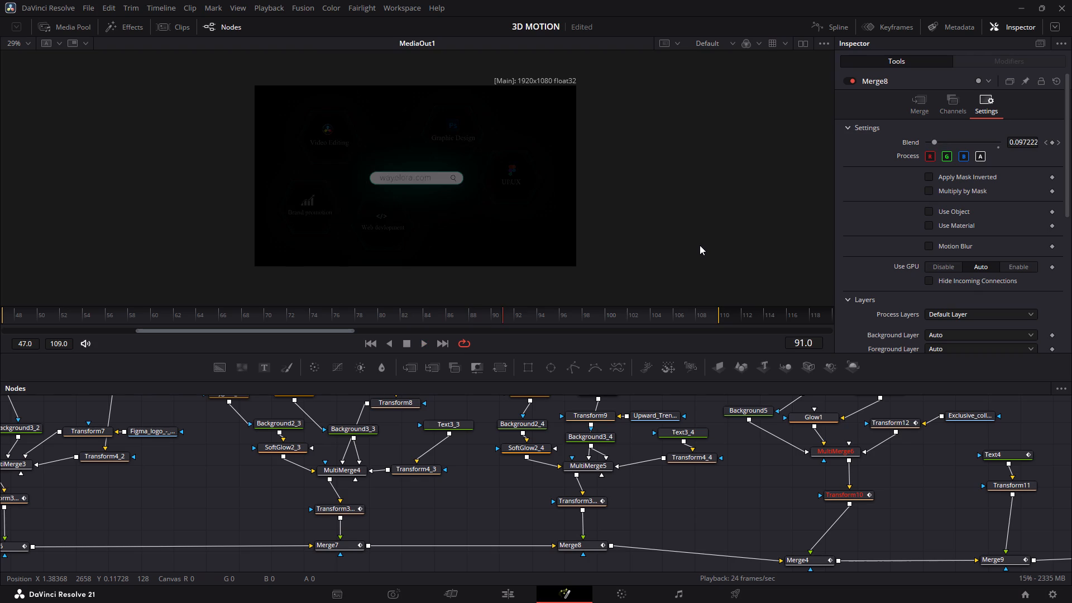
pyautogui.press('space')
pyautogui.press('space')
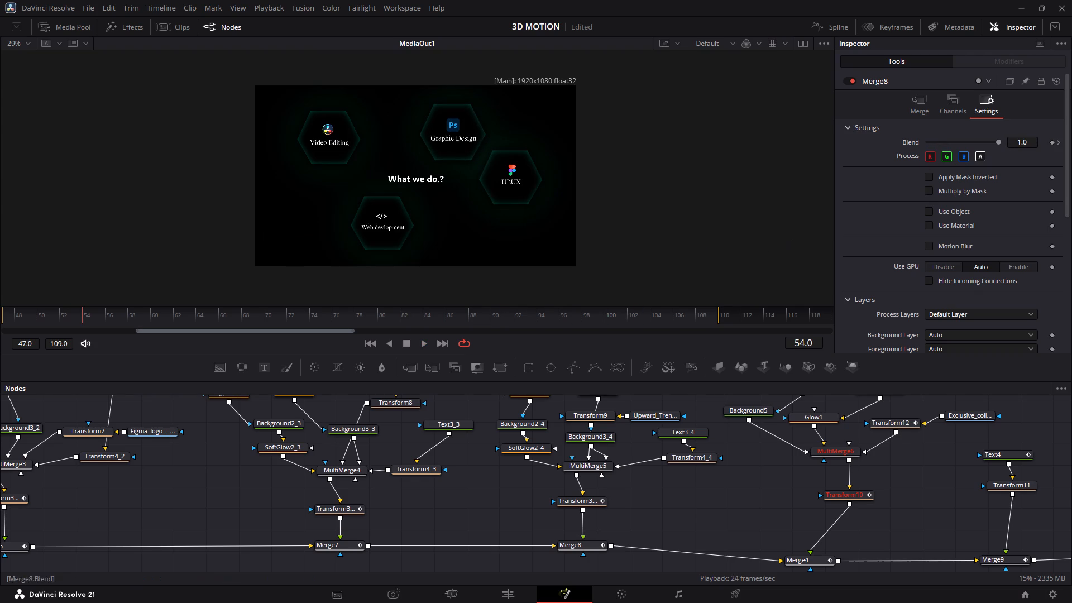
# Open the Spline editor and enable the Blend curves of Merge6, Merge5, Merge3 and Merge7.
pyautogui.click(828, 33)
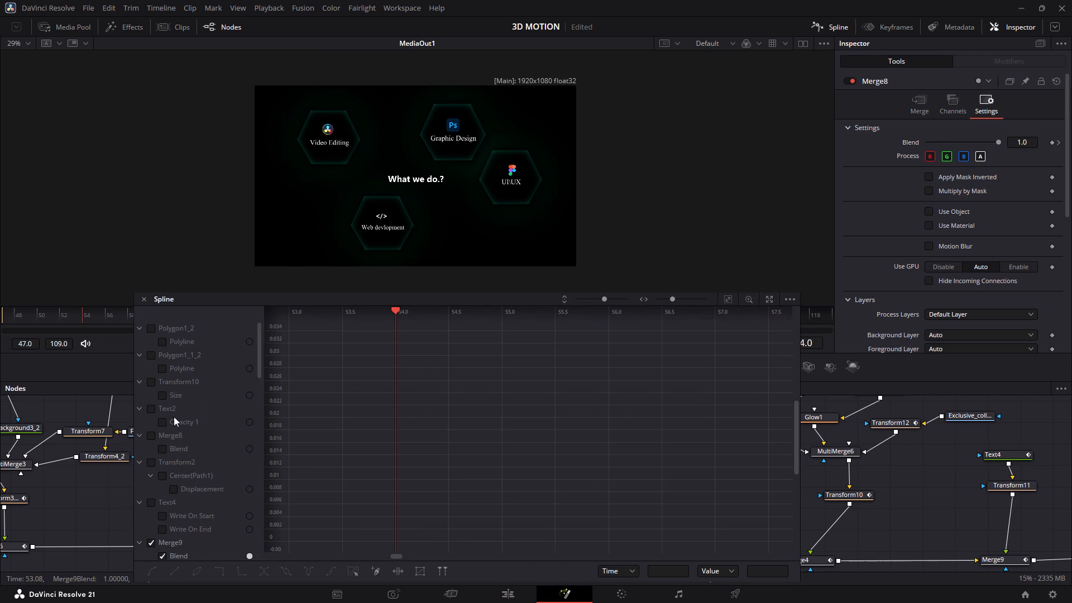
pyautogui.scroll(-6, 169, 390)
pyautogui.scroll(2, 167, 389)
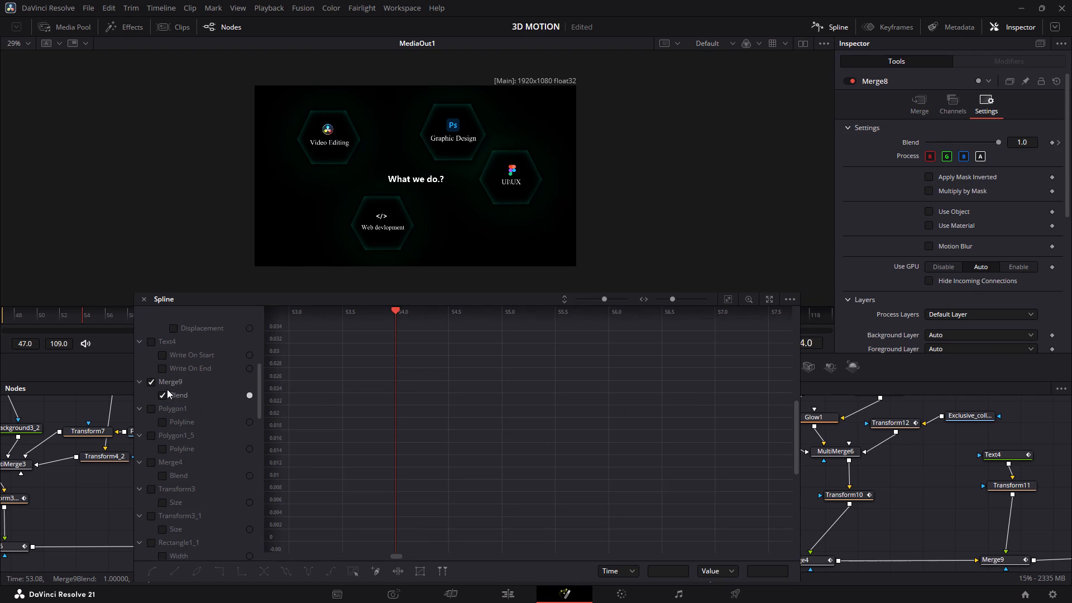
pyautogui.scroll(-13, 167, 389)
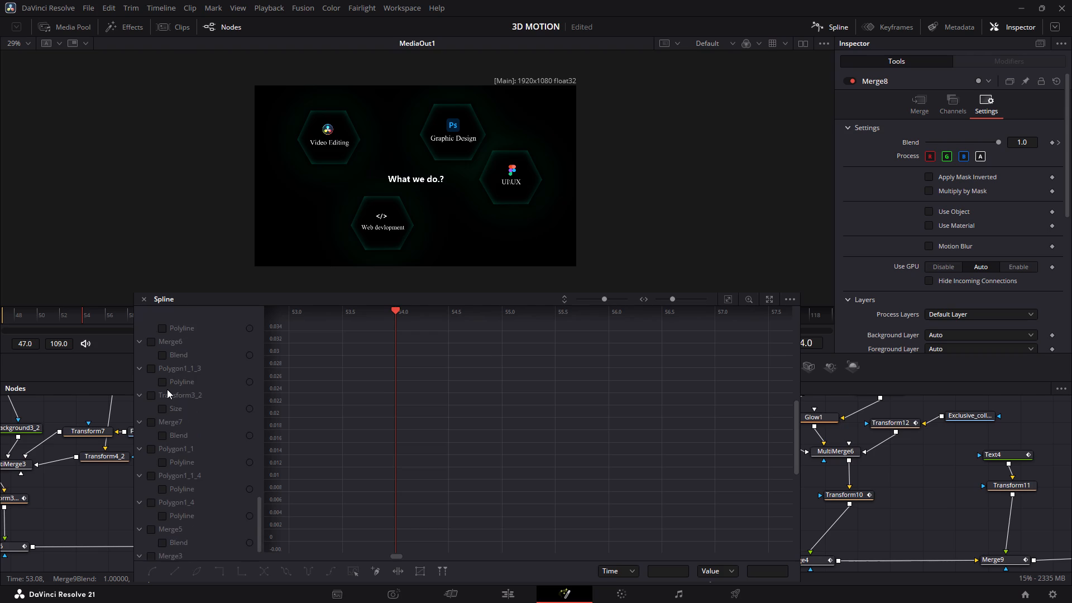
pyautogui.scroll(2, 167, 389)
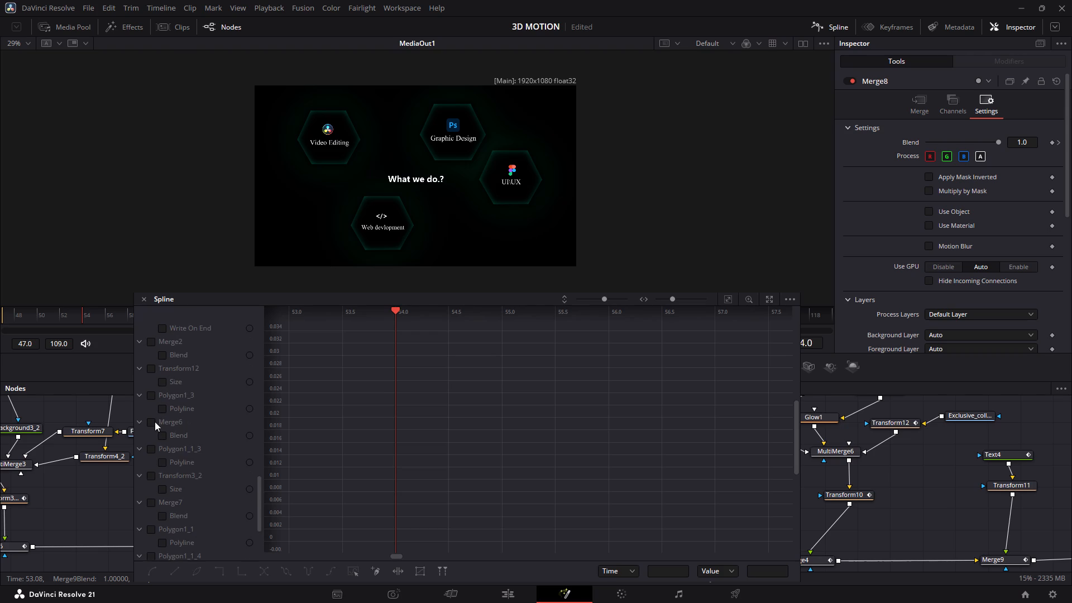
pyautogui.click(147, 423)
pyautogui.scroll(-2, 146, 448)
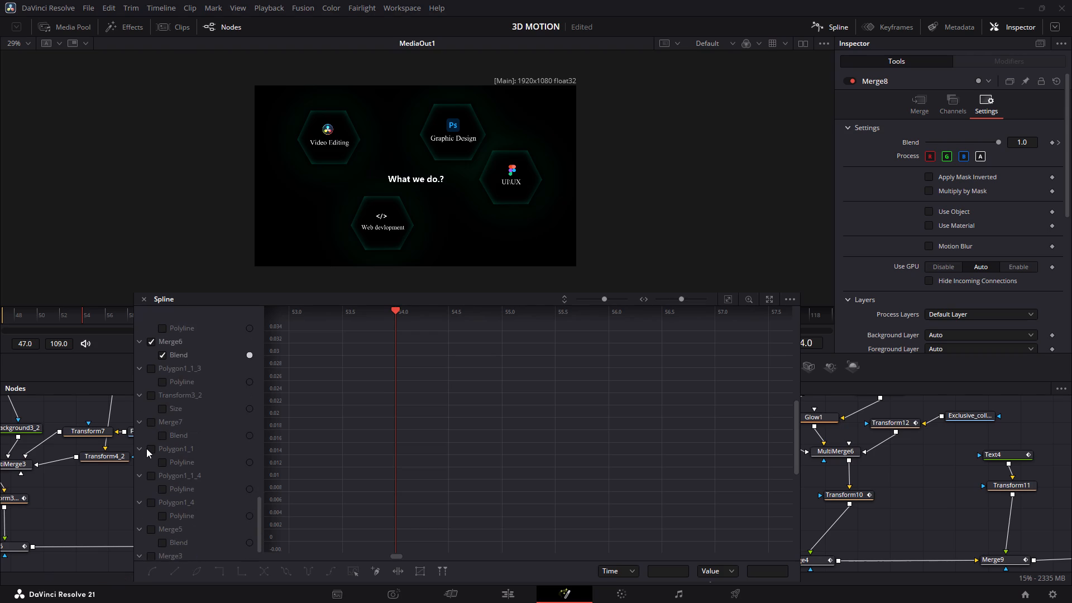
pyautogui.scroll(-5, 146, 448)
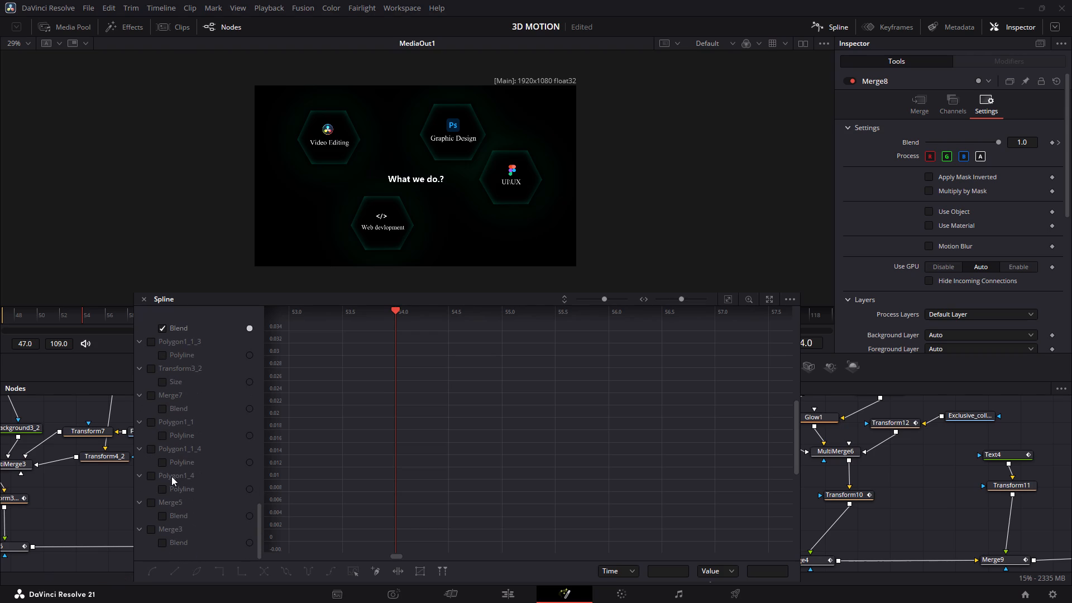
pyautogui.click(152, 501)
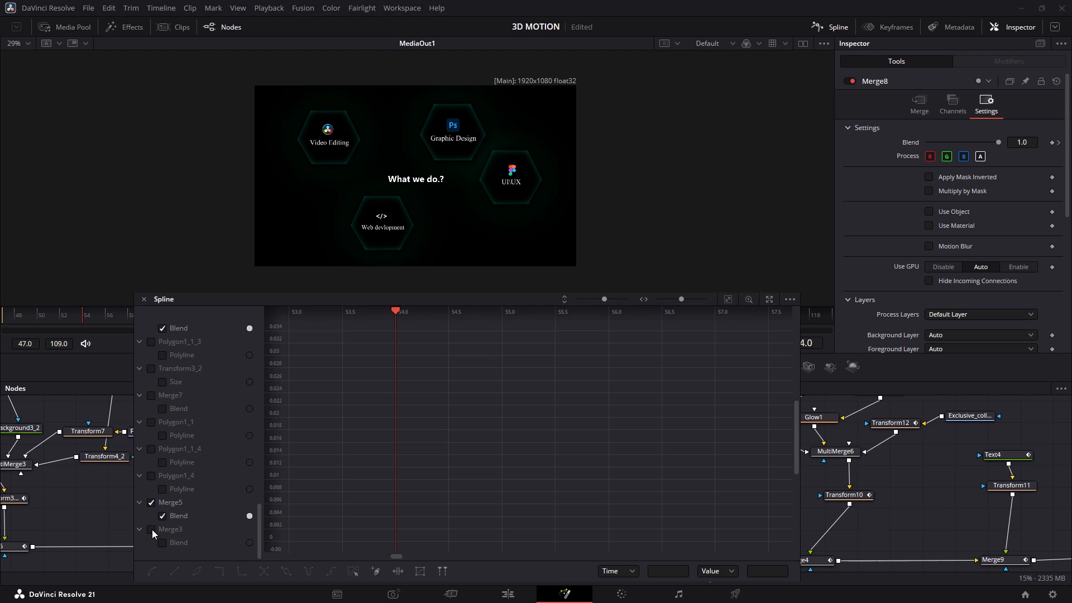
pyautogui.click(152, 529)
pyautogui.scroll(-5, 150, 517)
pyautogui.scroll(1, 150, 517)
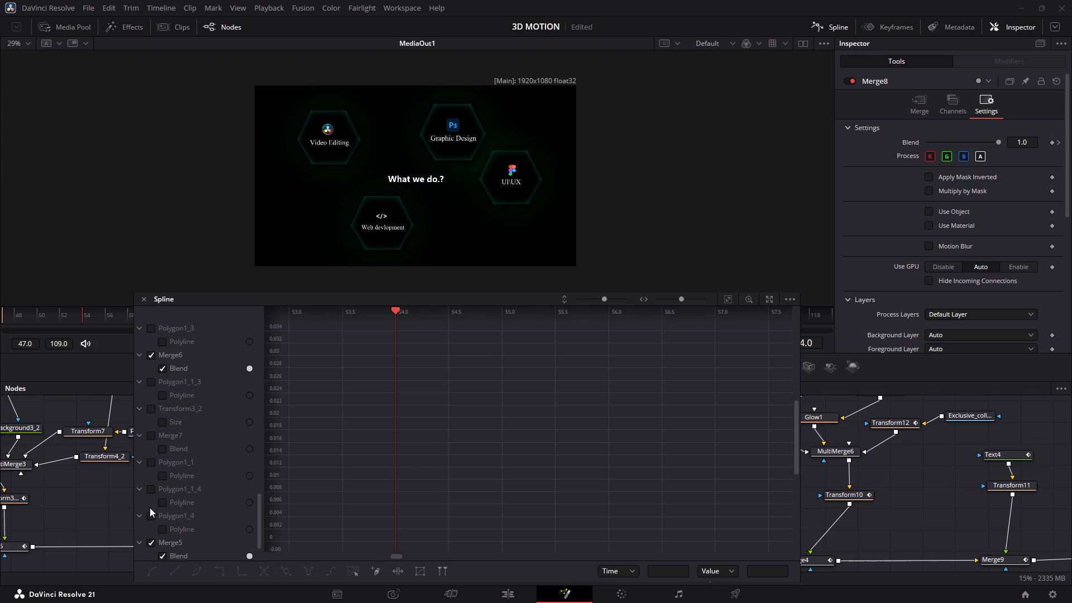
pyautogui.click(149, 437)
# Enable the Blend curves of Merge2 and Merge8 in the Spline editor as well.
pyautogui.scroll(3, 149, 437)
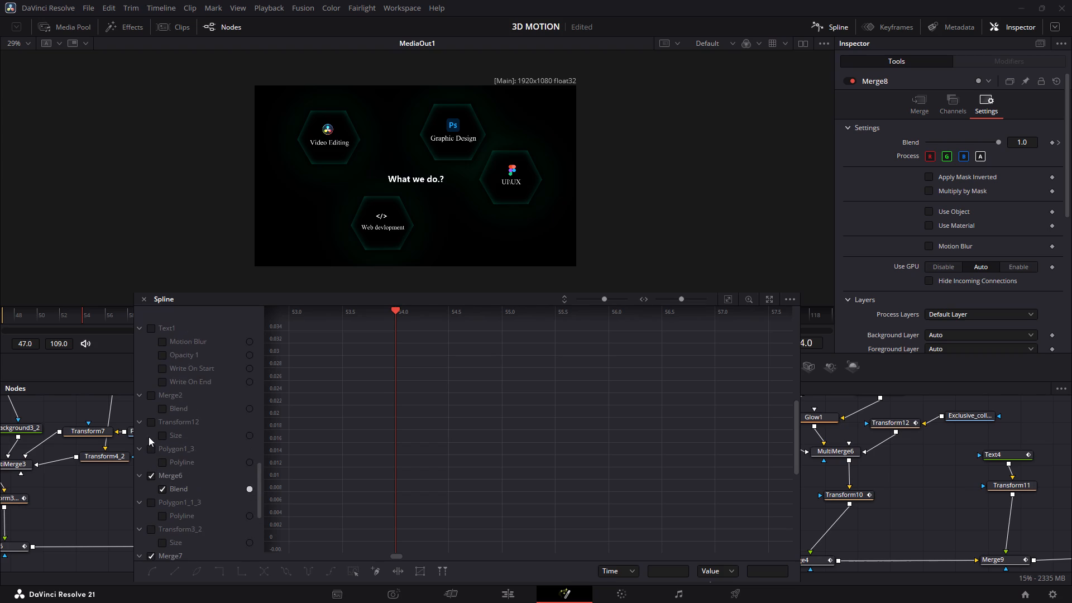
pyautogui.scroll(1, 149, 437)
pyautogui.click(149, 434)
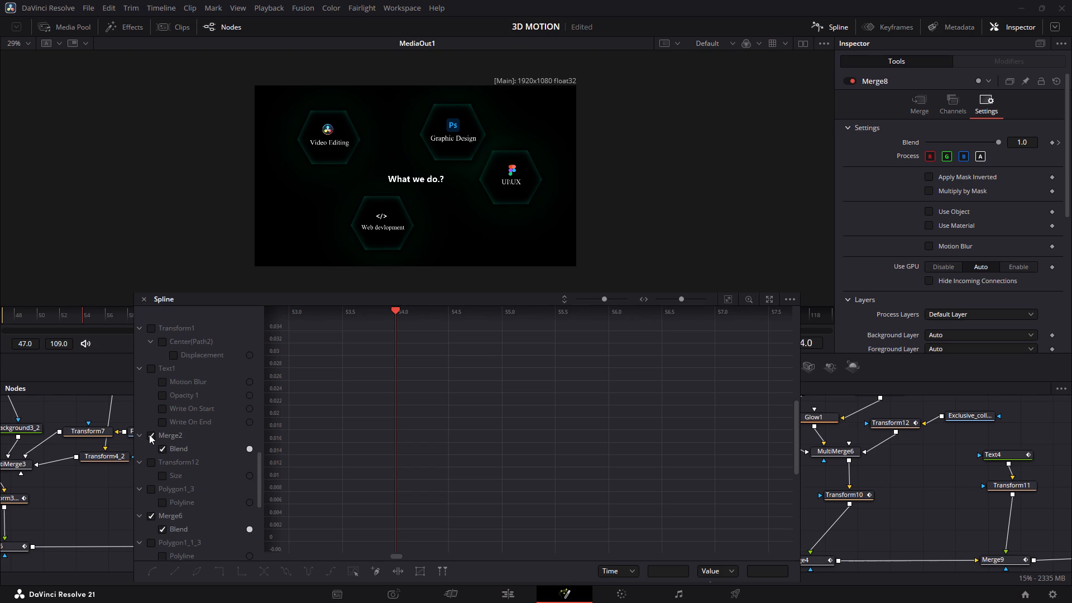
pyautogui.scroll(2, 149, 434)
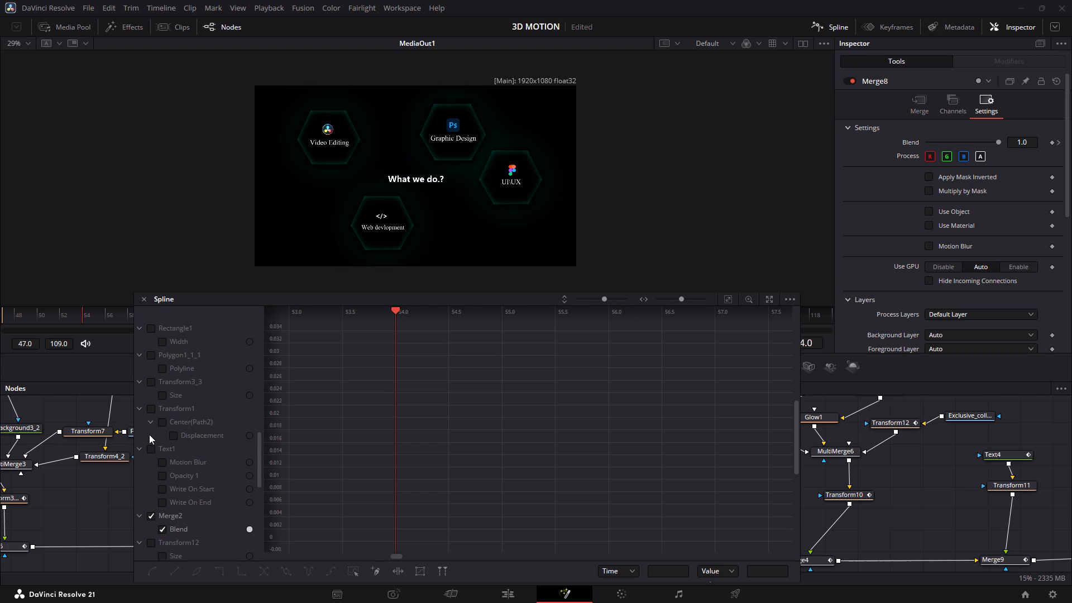
pyautogui.scroll(5, 149, 434)
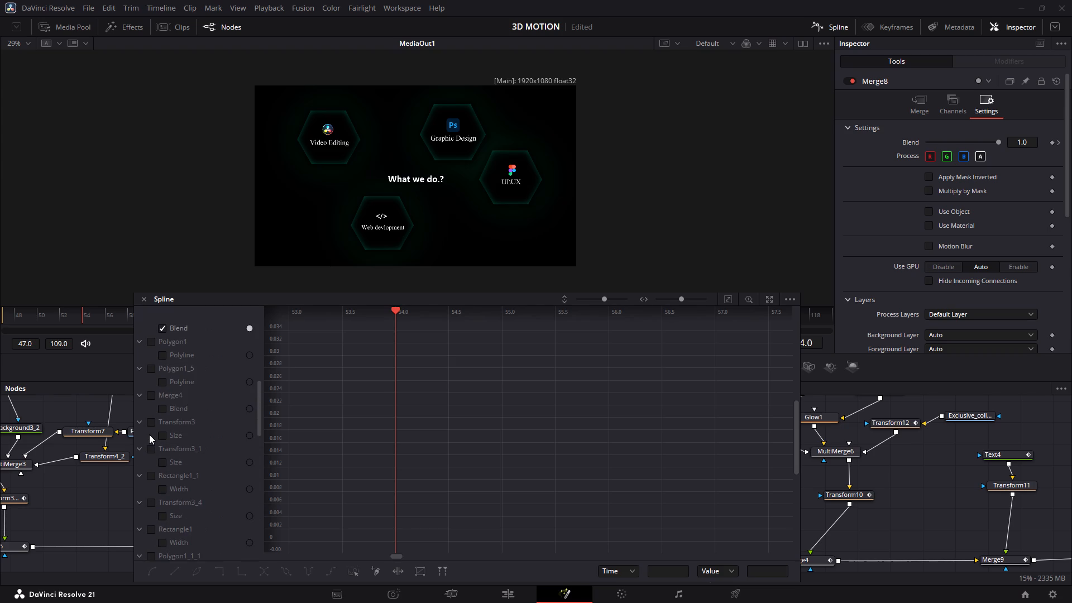
pyautogui.scroll(6, 149, 434)
pyautogui.click(149, 434)
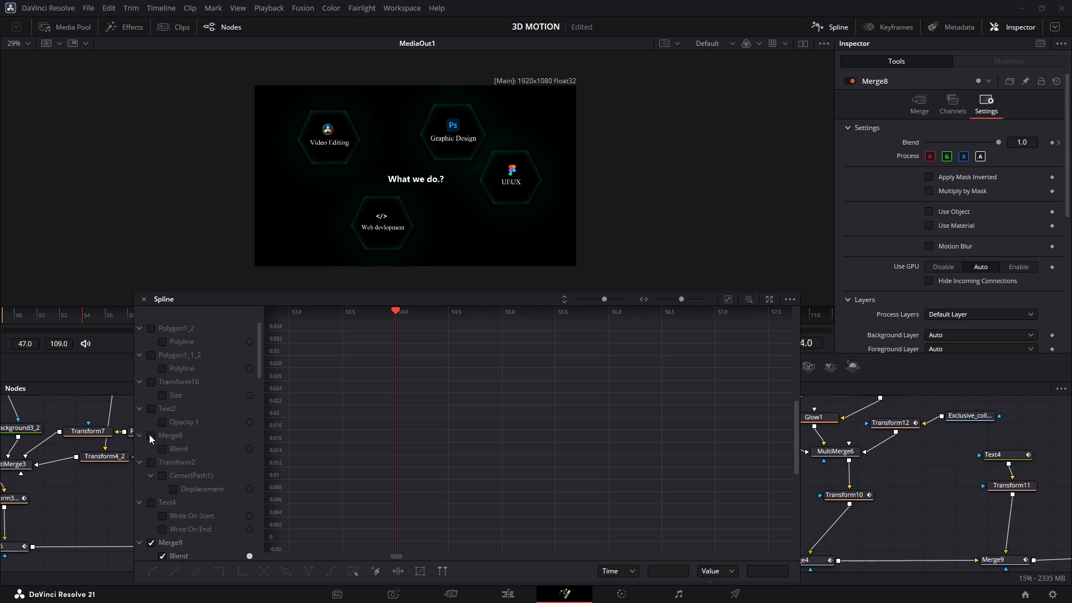
pyautogui.scroll(4, 149, 434)
# Move the Spline editor clear of the node graph and examine the chain of Merge nodes leading to MediaOut1.
pyautogui.moveTo(343, 299); pyautogui.dragTo(588, 235)
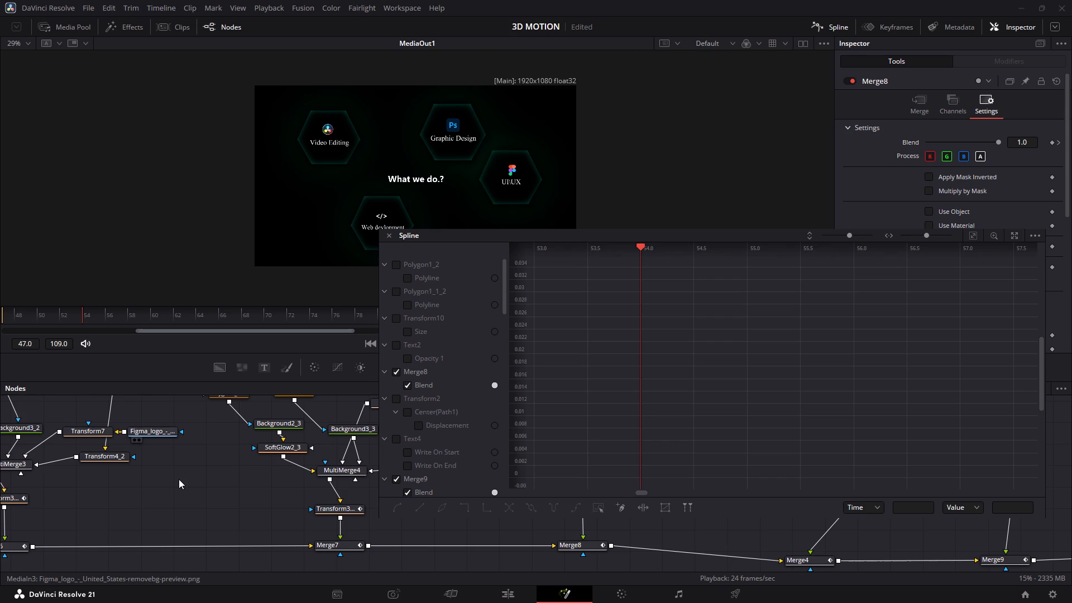
pyautogui.hscroll(10, 179, 479)
pyautogui.hscroll(-1, 179, 479)
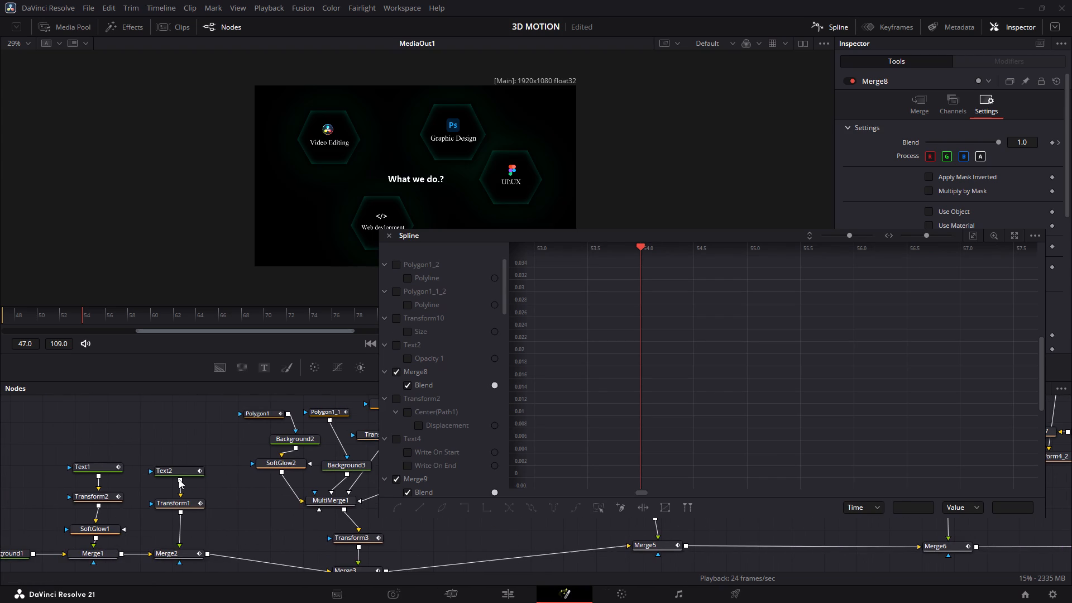
pyautogui.hscroll(-3, 179, 479)
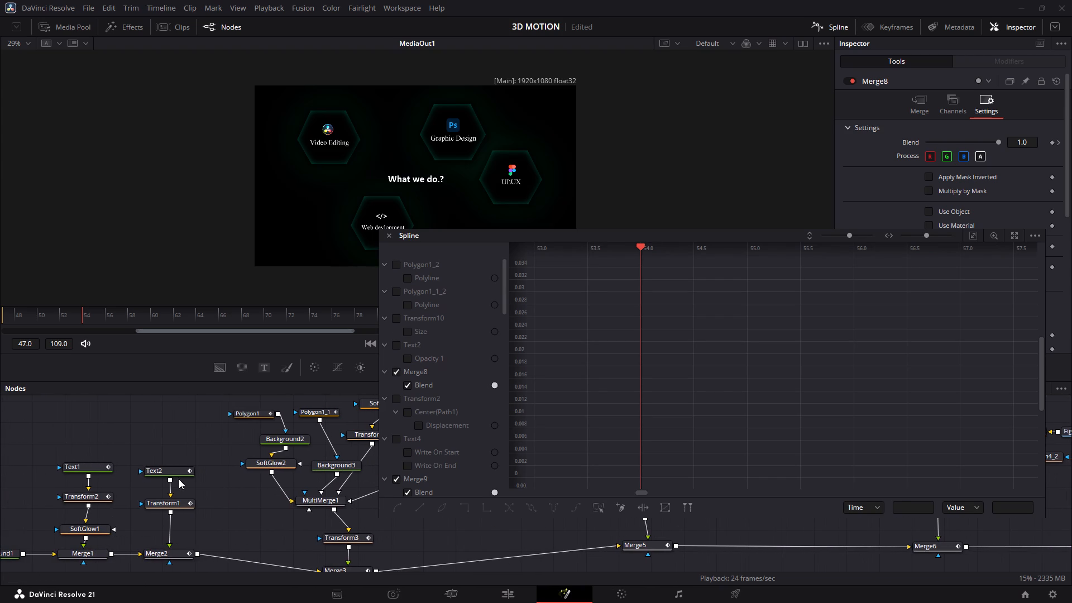
pyautogui.hscroll(-10, 179, 479)
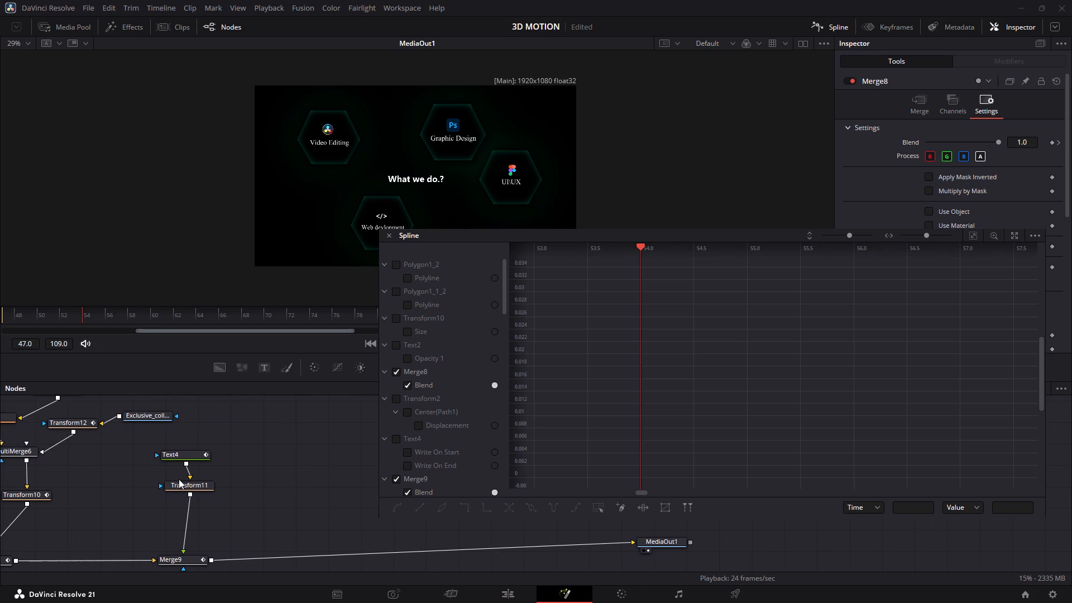
pyautogui.scroll(1, 179, 479)
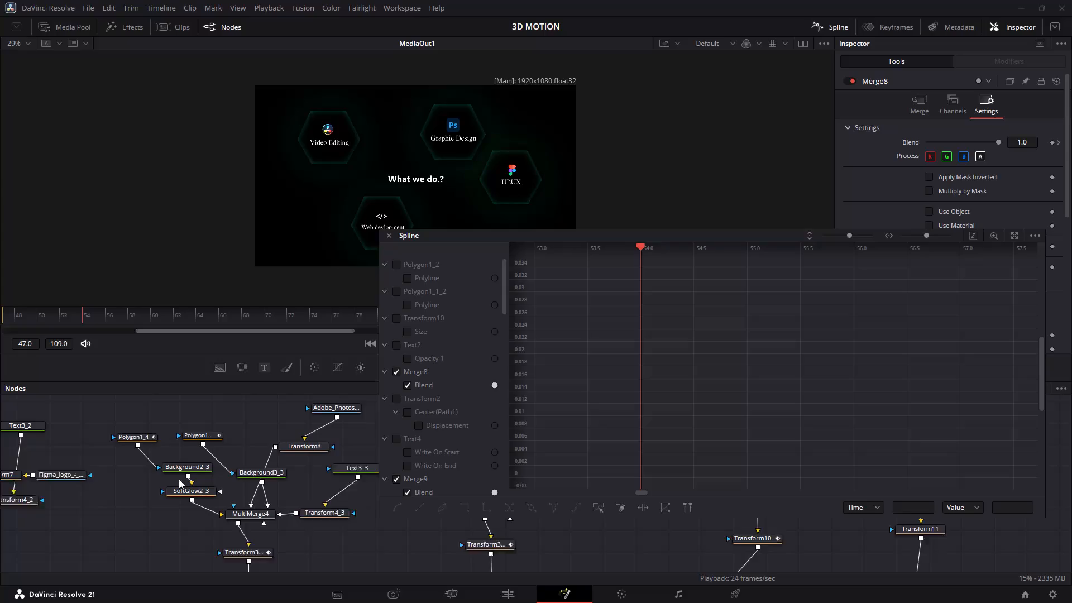
pyautogui.scroll(1, 179, 479)
pyautogui.hscroll(5, 179, 479)
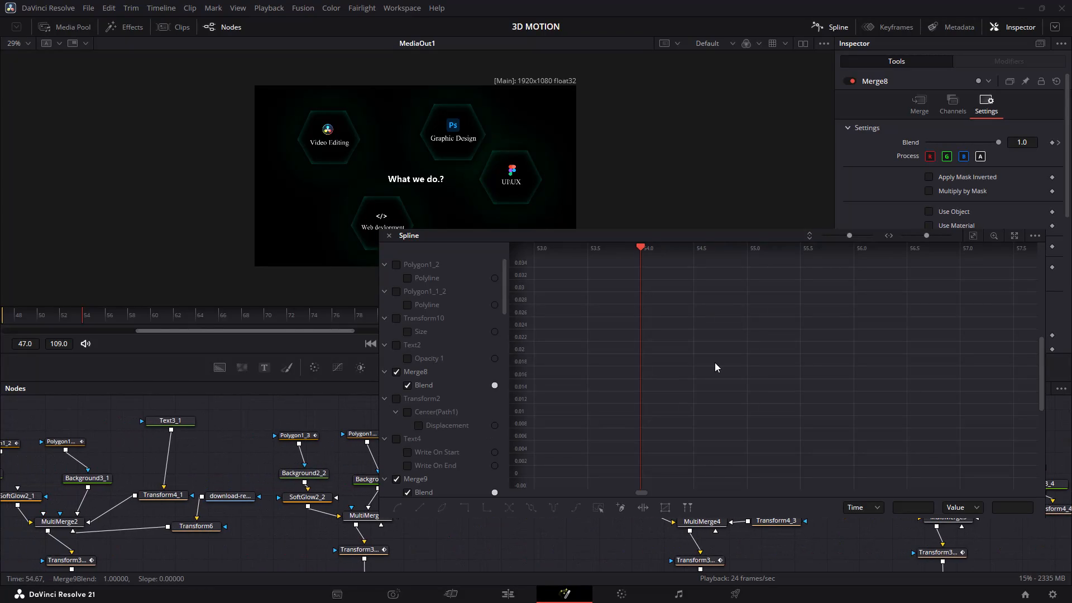
# Enable the Blend curve of Merge4 in the Spline editor.
pyautogui.scroll(-4, 425, 346)
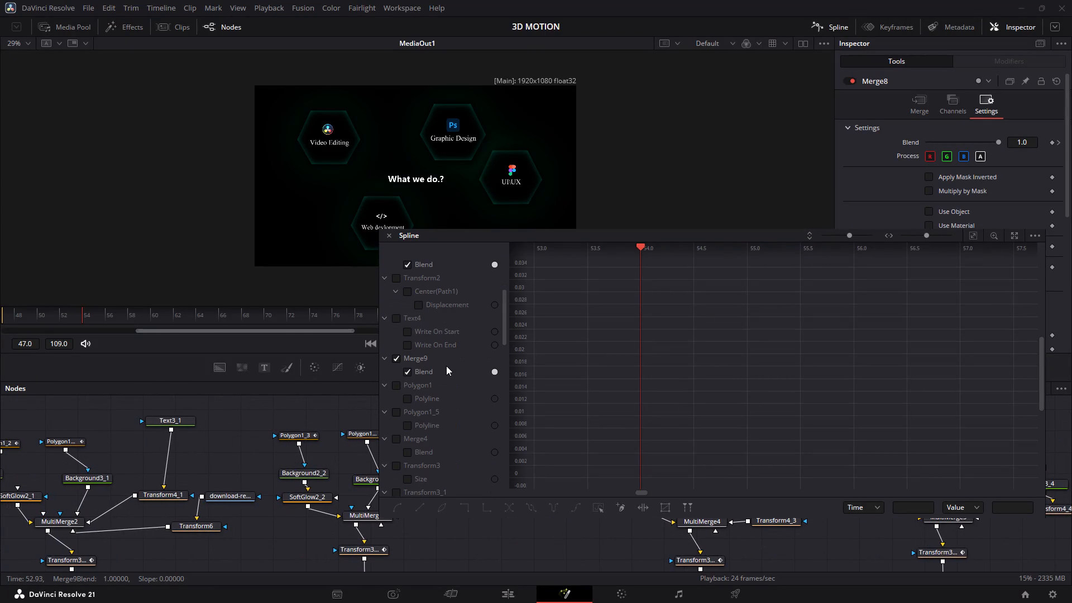
pyautogui.scroll(-7, 444, 370)
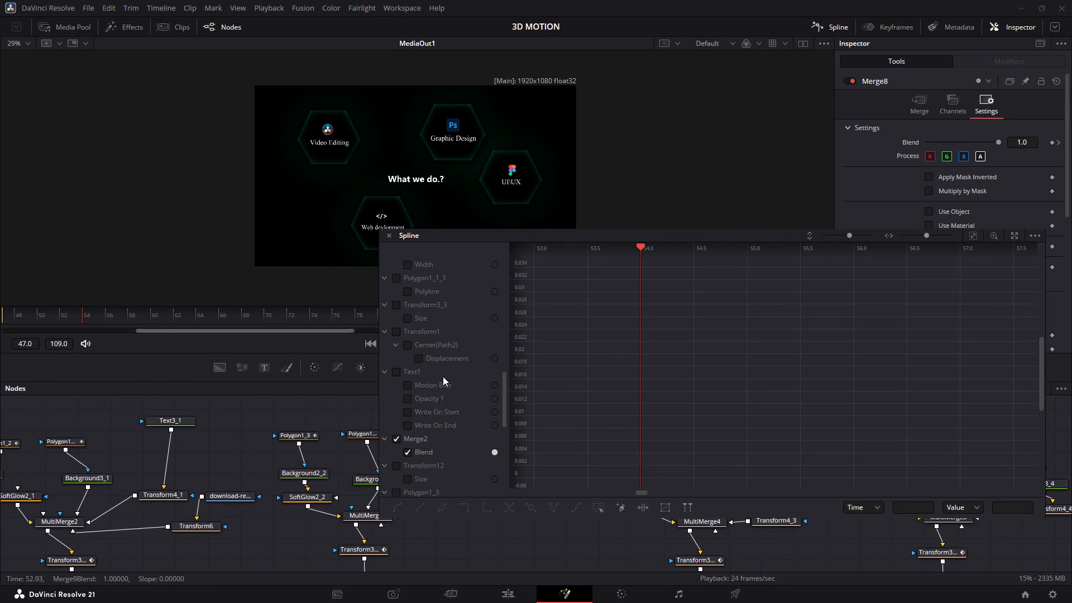
pyautogui.scroll(5, 444, 394)
pyautogui.scroll(-1, 444, 395)
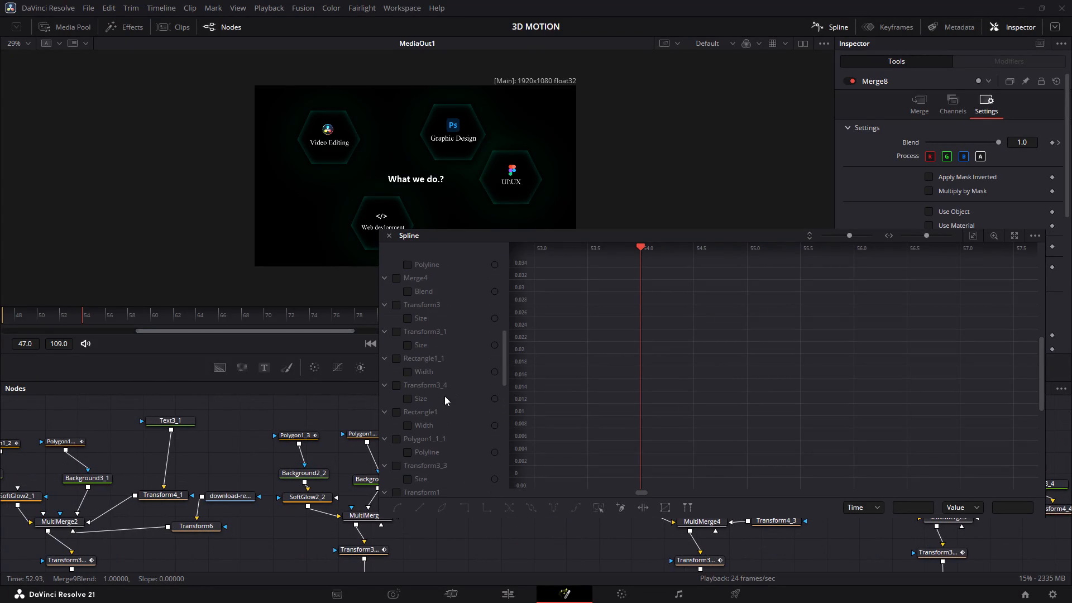
pyautogui.scroll(-1, 444, 396)
pyautogui.scroll(2, 444, 396)
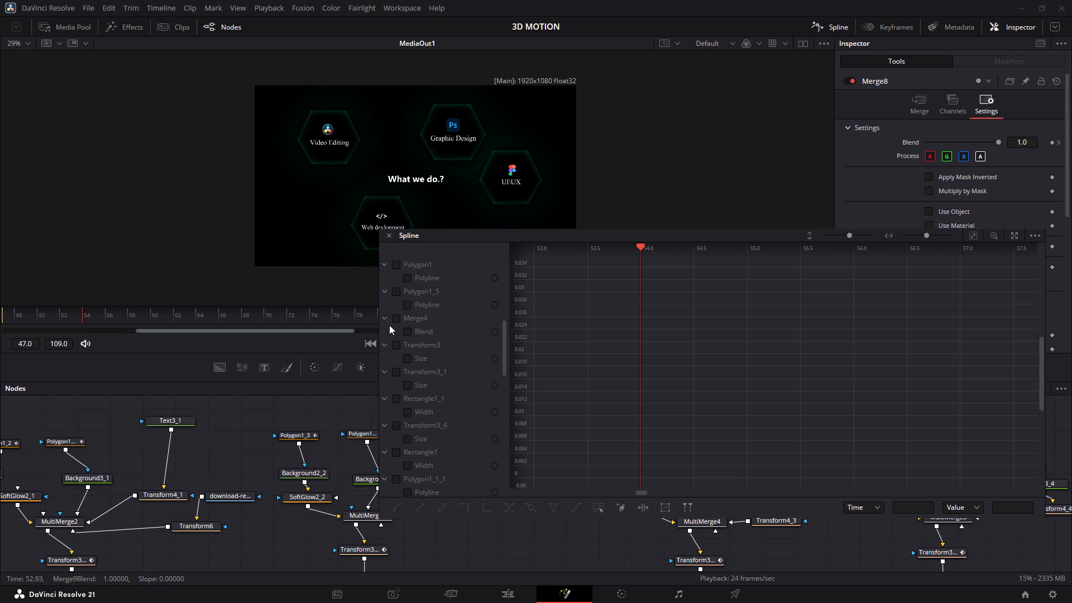
pyautogui.click(395, 321)
# Toggle the display state of Merge2's Blend curve and check the remaining Merge entries in the Spline editor's list.
pyautogui.scroll(1, 396, 321)
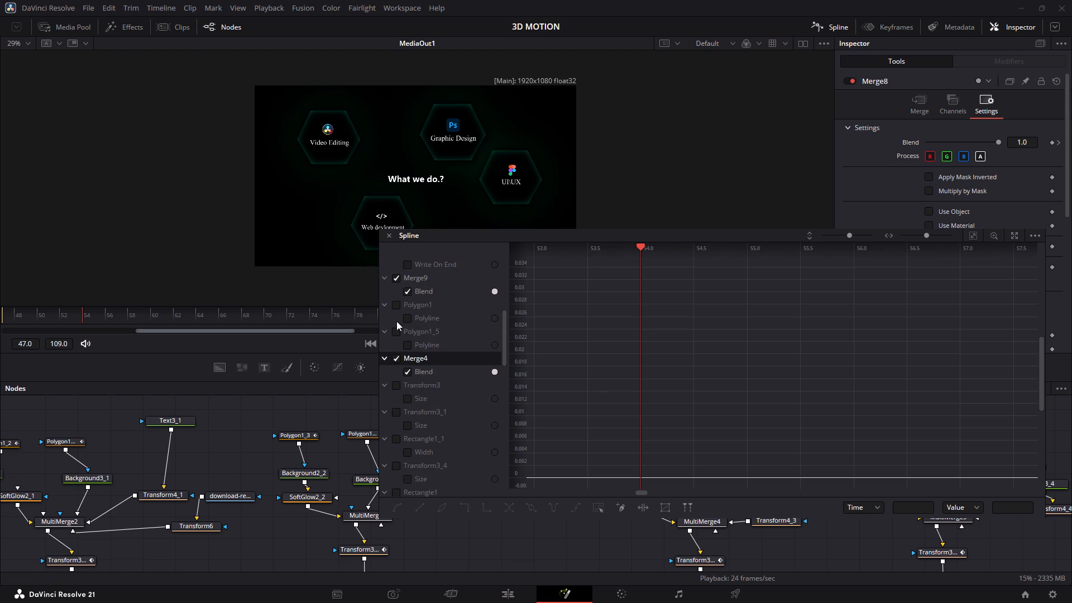
pyautogui.scroll(1, 396, 321)
pyautogui.scroll(-5, 396, 321)
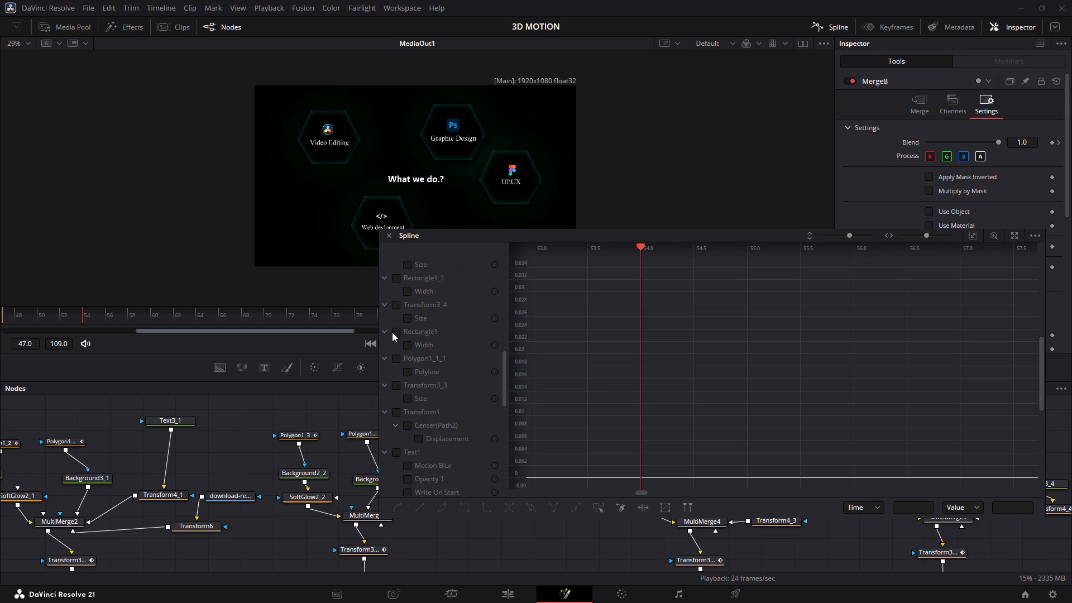
pyautogui.scroll(-4, 391, 339)
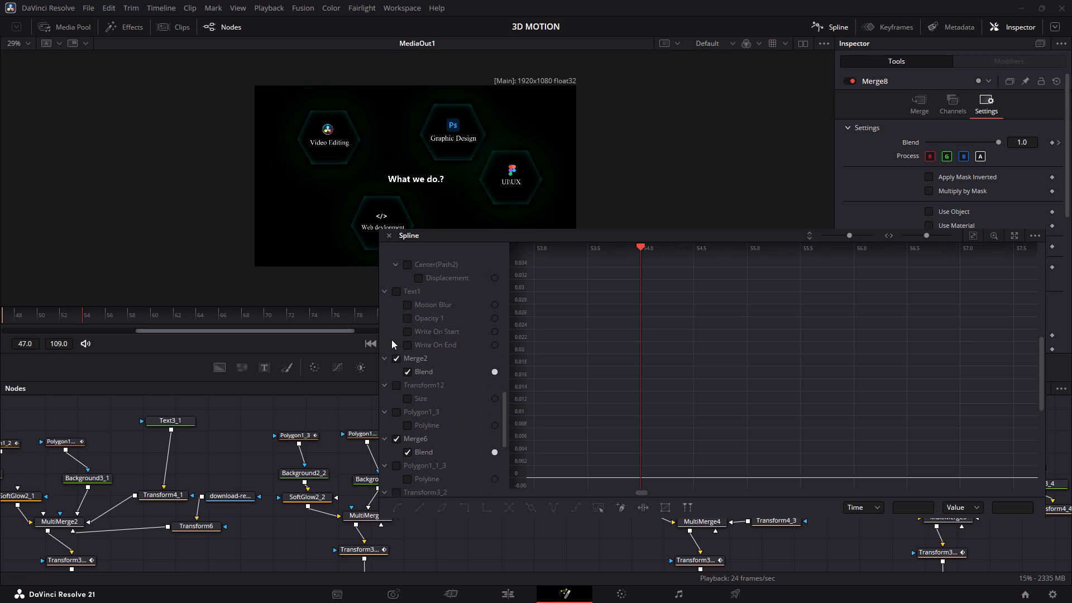
pyautogui.scroll(-2, 391, 339)
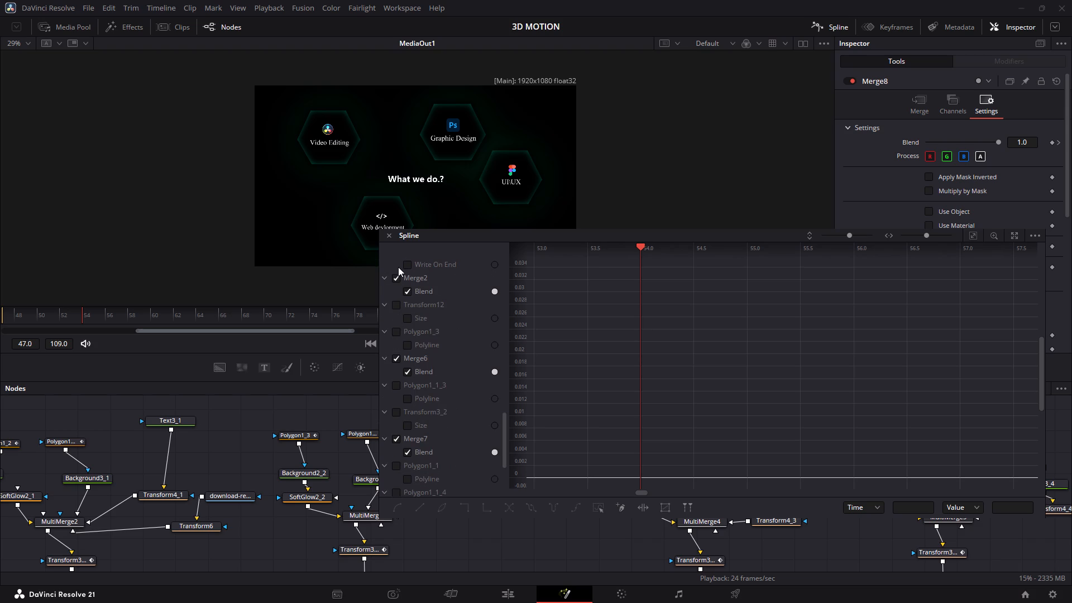
pyautogui.click(395, 276)
pyautogui.click(397, 280)
pyautogui.scroll(-1, 400, 303)
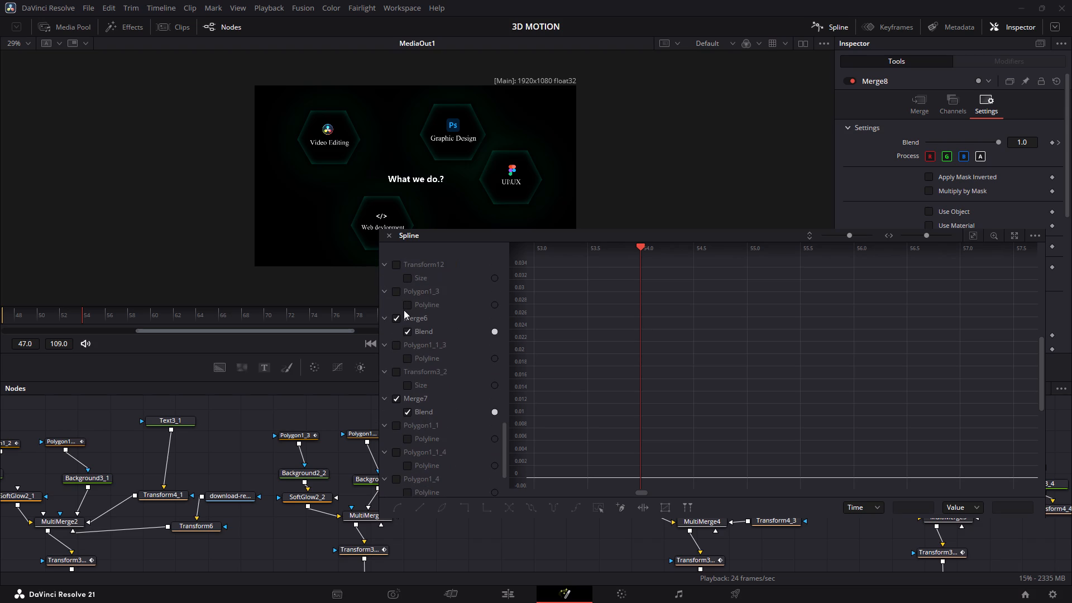
pyautogui.scroll(-6, 404, 312)
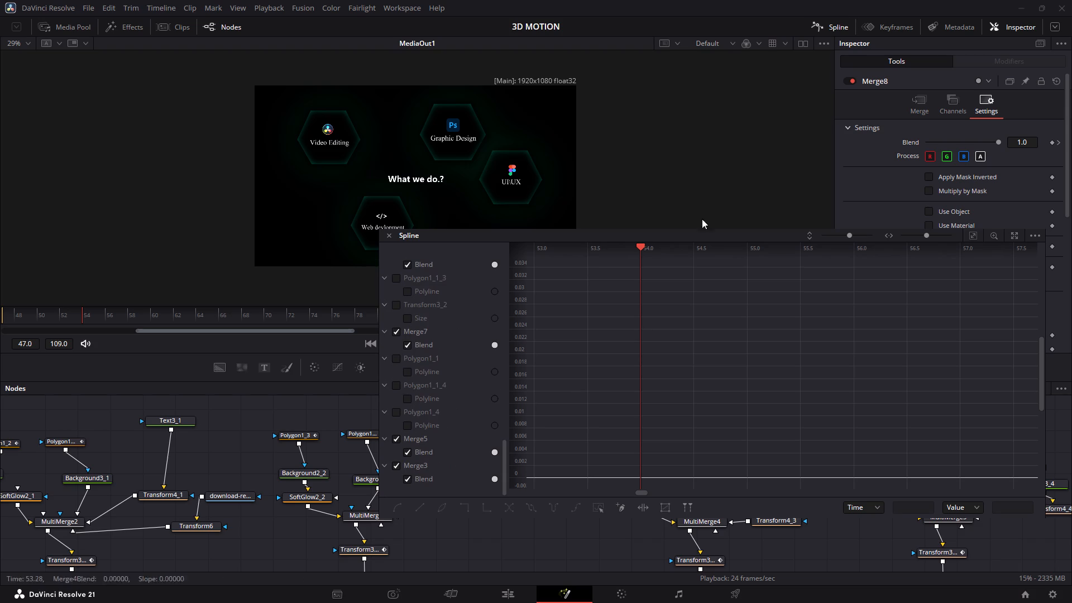
# Fit the Blend curves in view, smooth the fade-out keyframes at frames 86 and 94, and close the Spline editor.
pyautogui.click(972, 236)
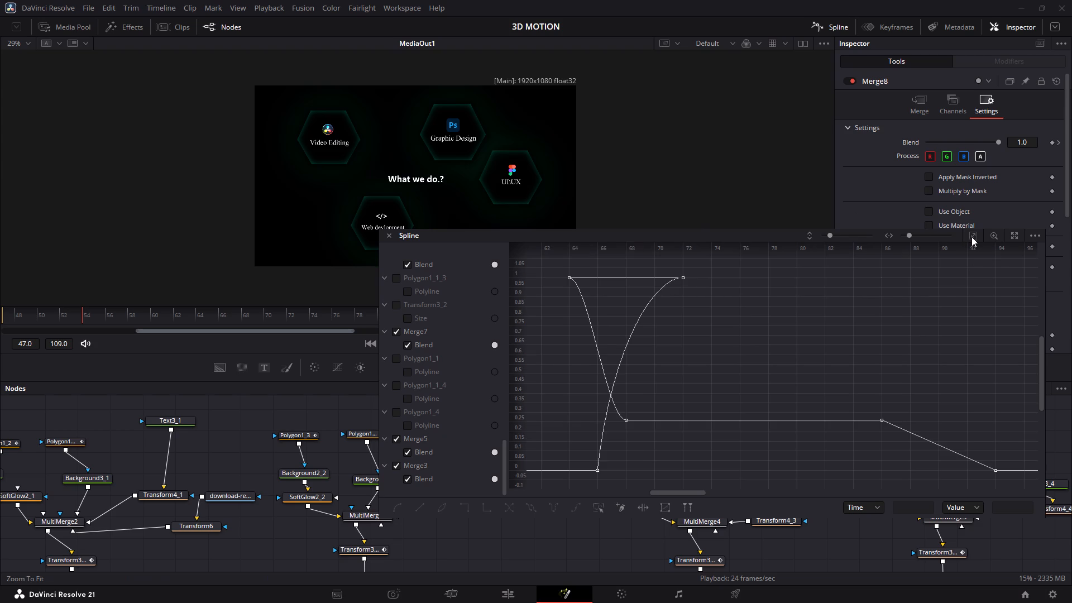
pyautogui.moveTo(836, 393); pyautogui.dragTo(934, 470)
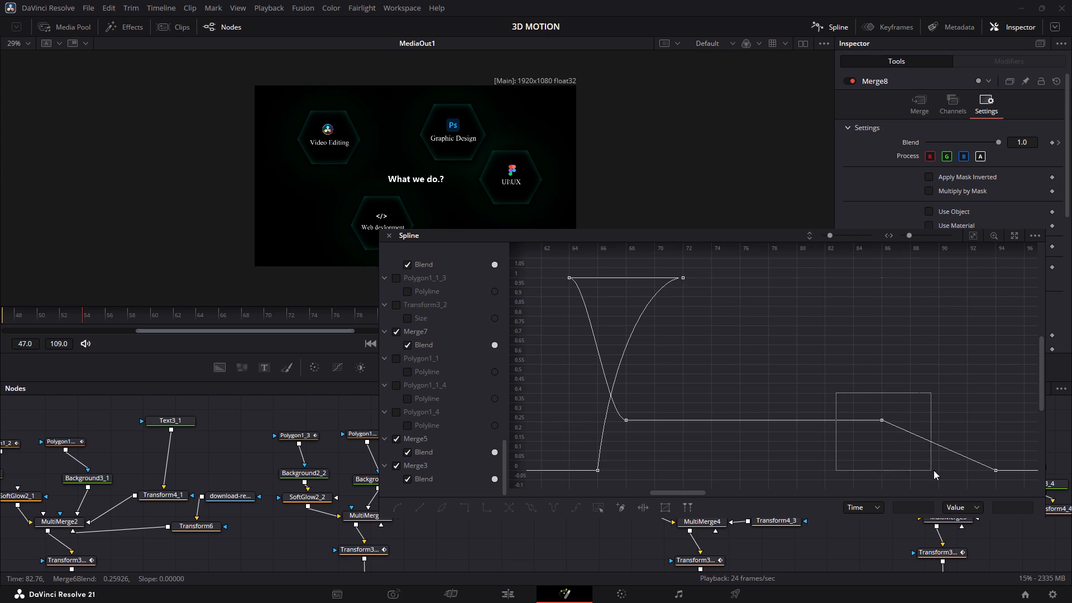
pyautogui.moveTo(934, 470); pyautogui.dragTo(1002, 477)
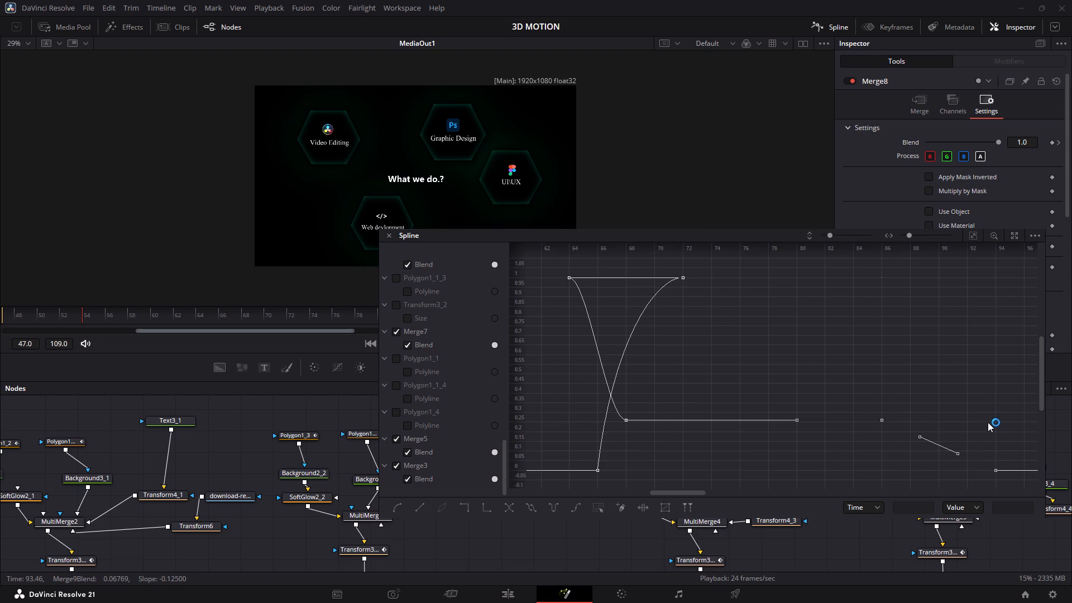
pyautogui.press('s')
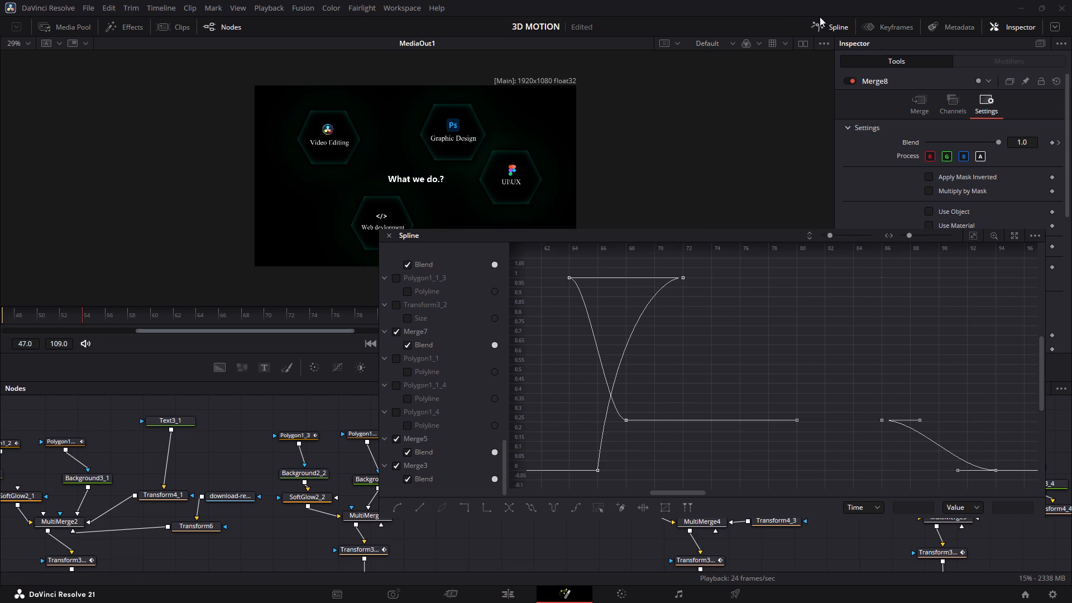
pyautogui.click(839, 28)
pyautogui.click(760, 216)
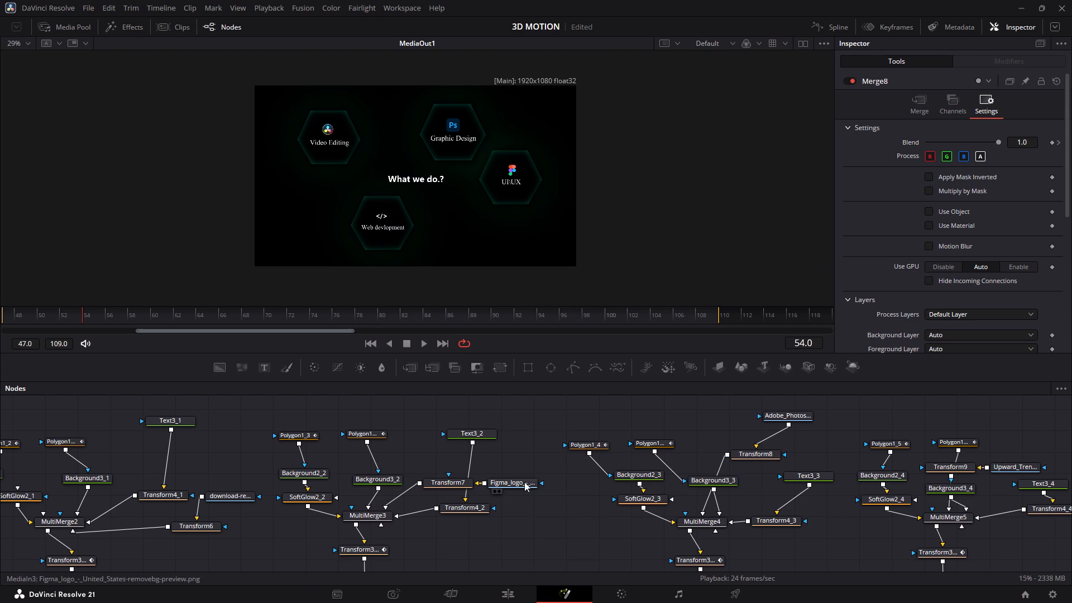
# Play back the composition to review the smoothed fade-out of the search bar and service icons.
pyautogui.press('space')
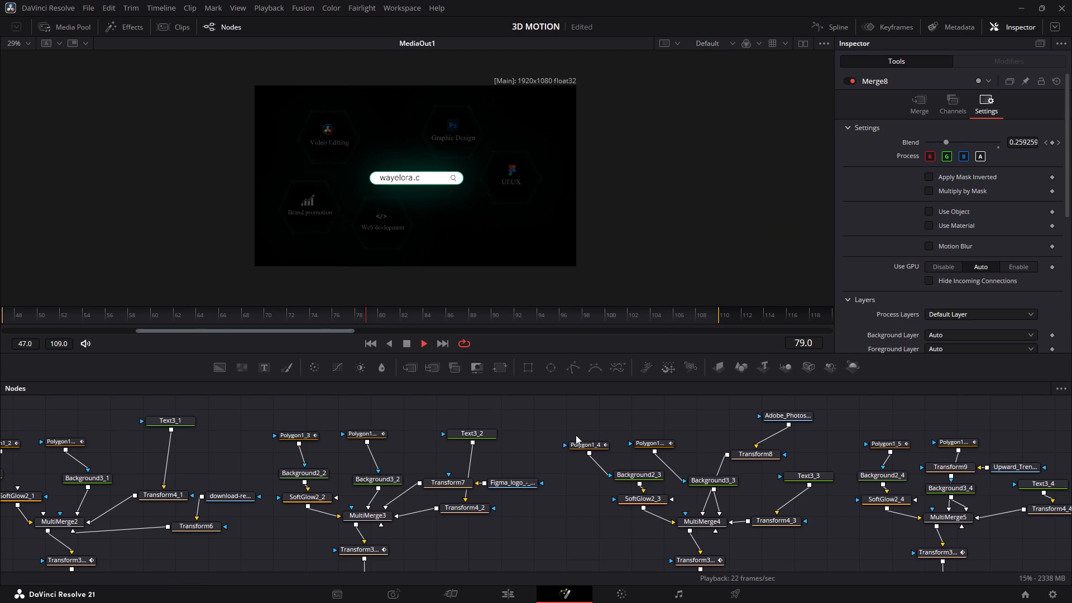
pyautogui.press('space')
pyautogui.press('space')
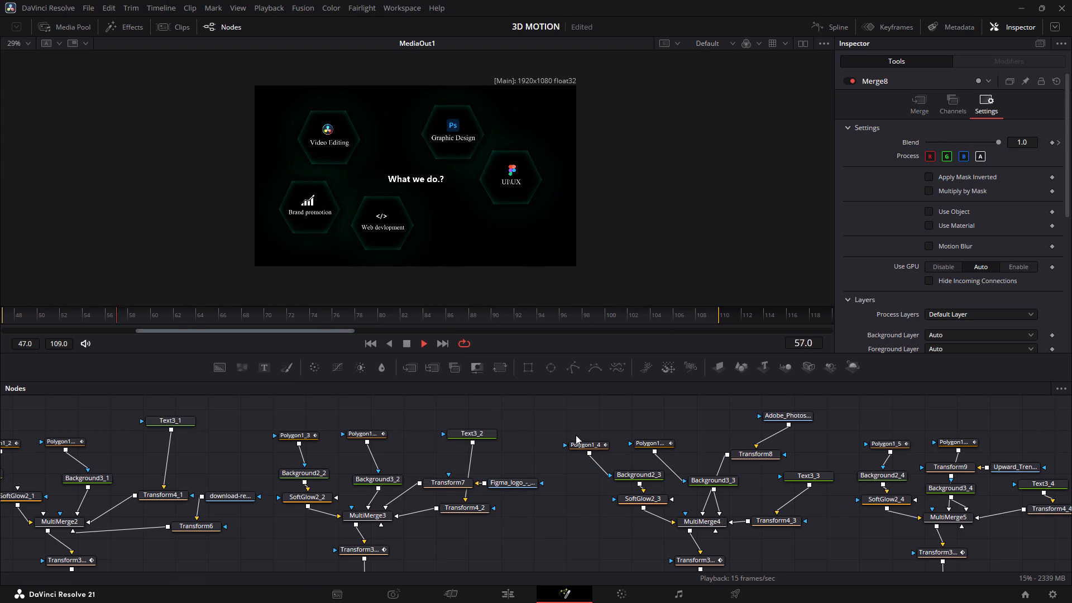
pyautogui.press('space')
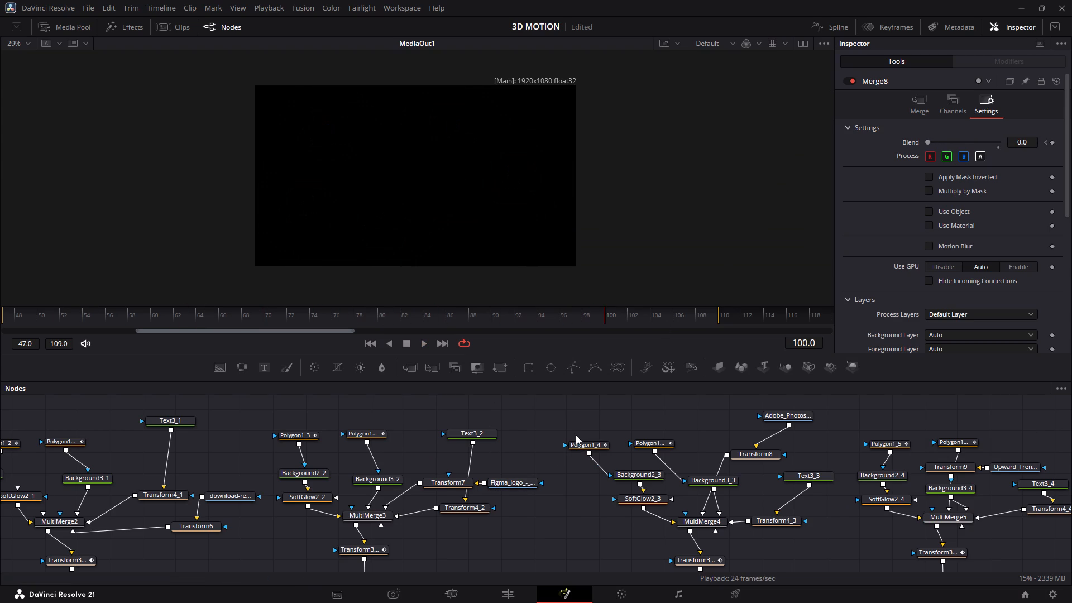
pyautogui.press('space')
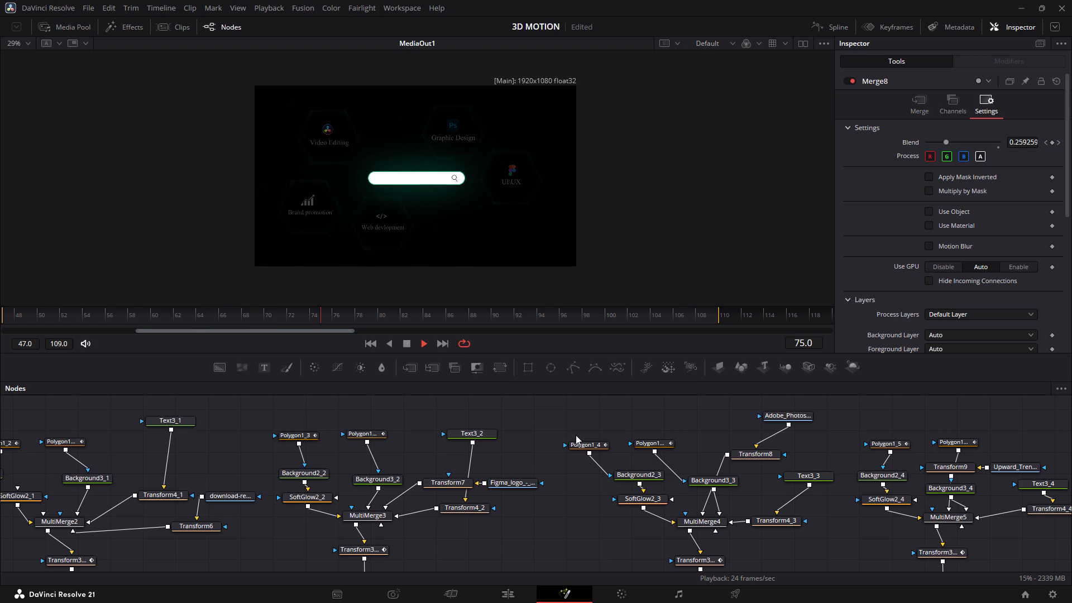
pyautogui.press('space')
pyautogui.press('space')
pyautogui.press('space')
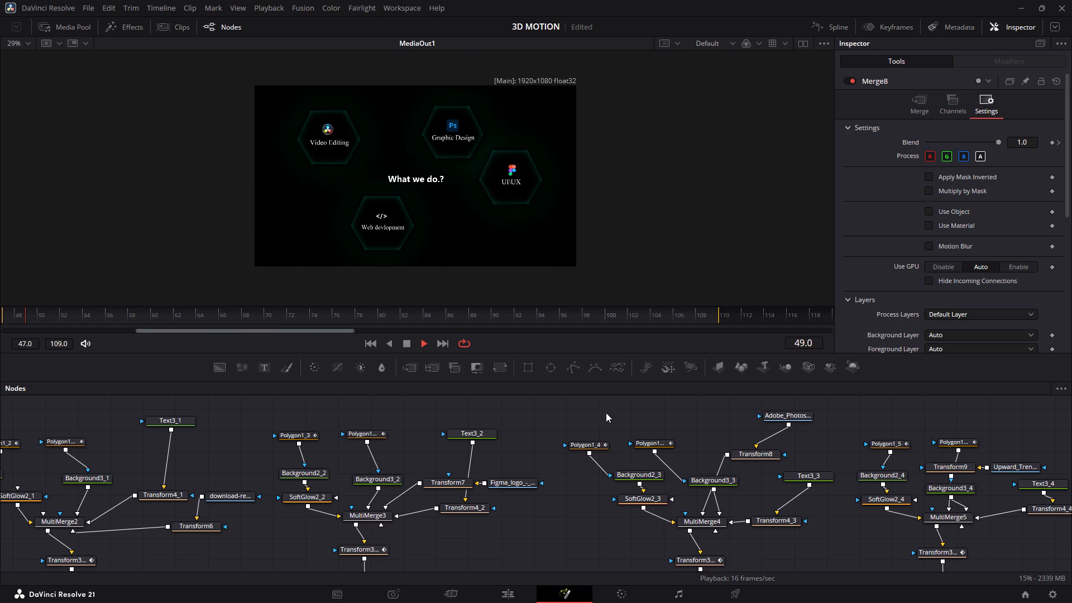
# Play back the timeline on the Deliver page.
pyautogui.click(726, 599)
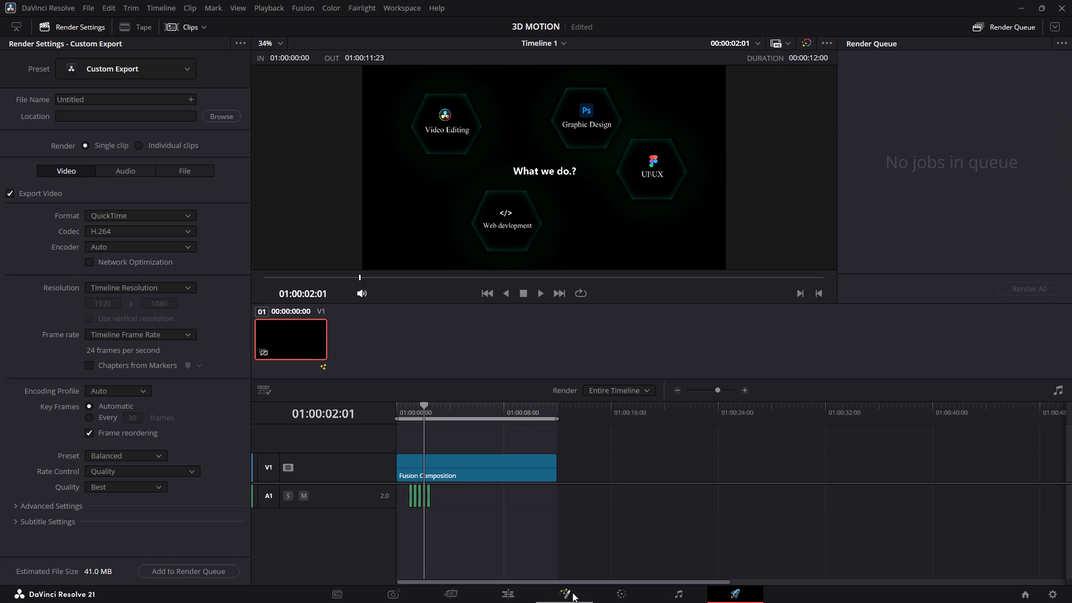
pyautogui.press('space')
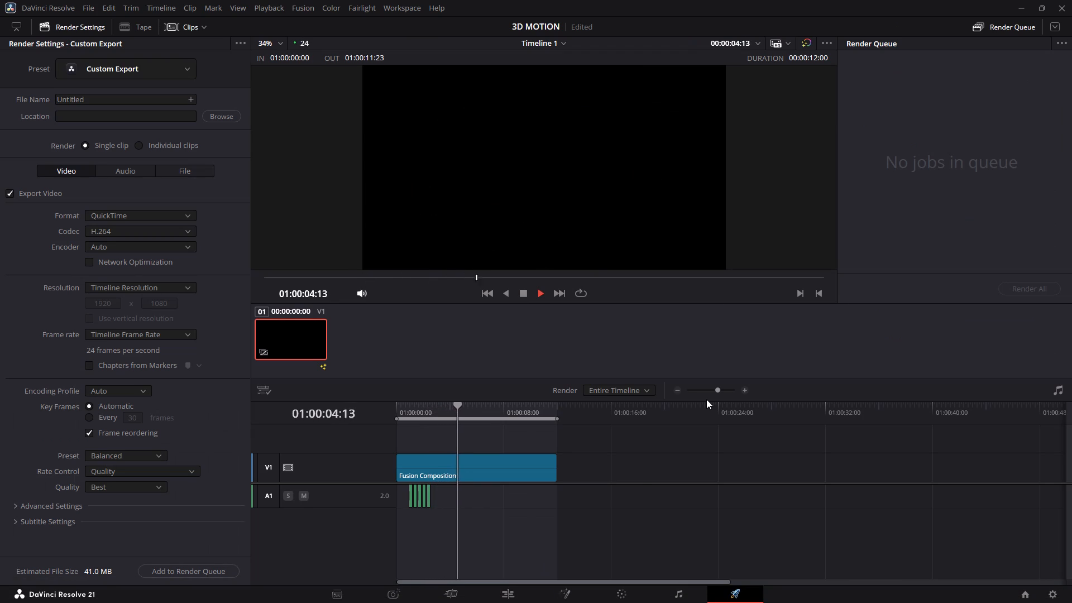
pyautogui.press('space')
# On the Edit page, move the playhead back to the start of the Fusion Composition and play its opening.
pyautogui.click(511, 601)
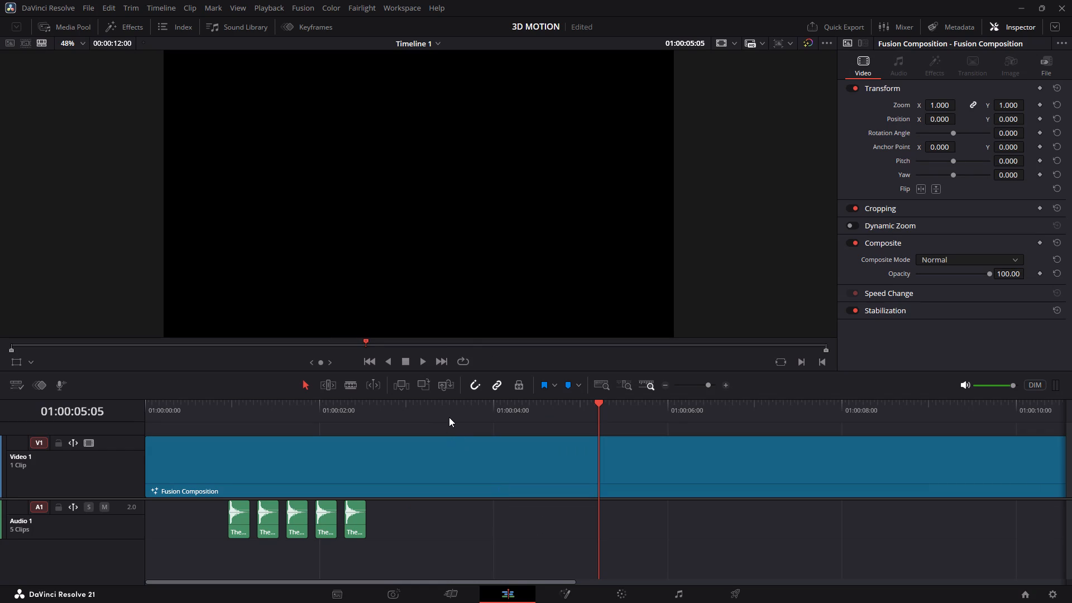
pyautogui.press('Left')
pyautogui.press('Left')
pyautogui.press('Left')
pyautogui.press('Left')
pyautogui.press('Left')
pyautogui.press('Left')
pyautogui.press('Left')
pyautogui.press('Left')
pyautogui.press('Left')
pyautogui.press('Left')
pyautogui.press('Left')
pyautogui.press('Left')
pyautogui.press('Left')
pyautogui.press('Left')
pyautogui.press('Left')
pyautogui.press('Left')
pyautogui.press('Left')
pyautogui.press('Left')
pyautogui.press('Left')
pyautogui.press('Left')
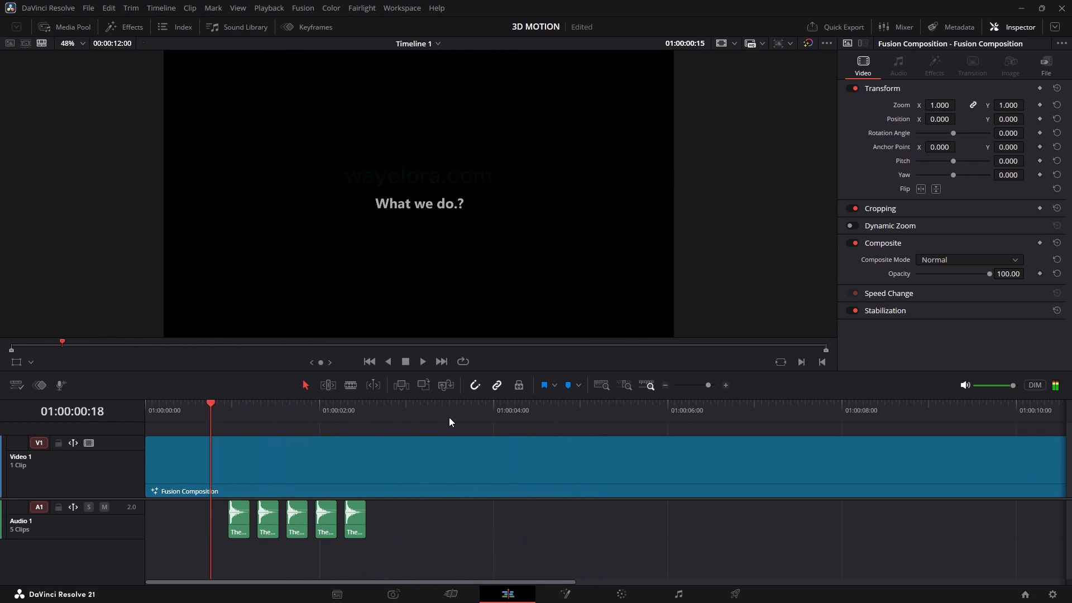
pyautogui.press('space')
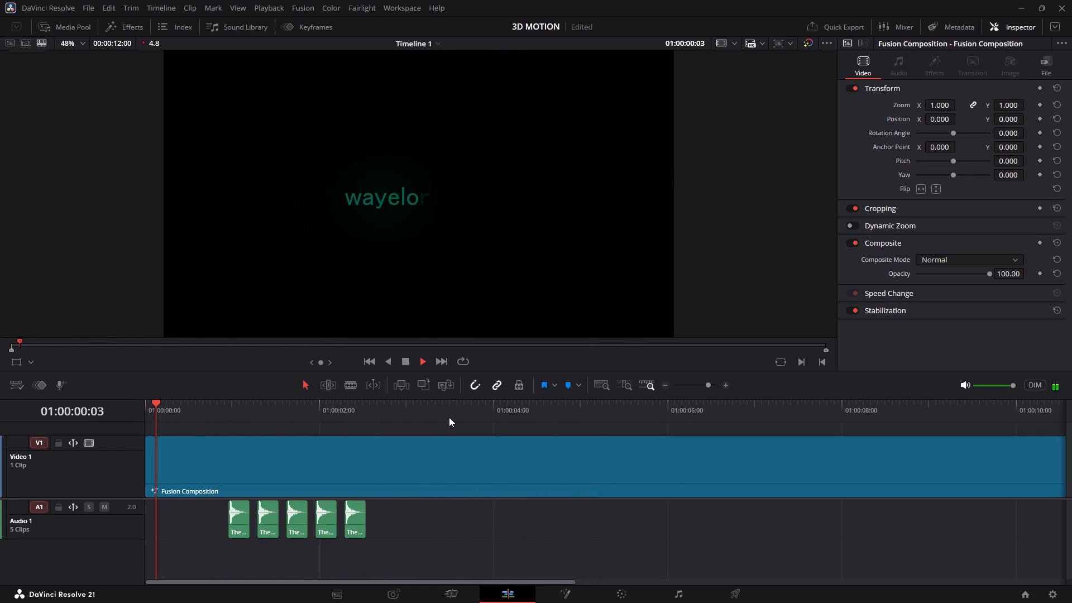
pyautogui.press('space')
# Step forward through the Fusion Composition on the timeline to 01:00:04:00, reviewing the animation up to the end of the fade-out.
pyautogui.press('Right')
pyautogui.press('Right')
pyautogui.press('Right')
pyautogui.press('Right')
pyautogui.press('Right')
pyautogui.press('Right')
pyautogui.press('Right')
pyautogui.press('Right')
pyautogui.press('Right')
pyautogui.press('Right')
pyautogui.press('Right')
pyautogui.press('Right')
pyautogui.press('Right')
pyautogui.press('Right')
pyautogui.press('Right')
pyautogui.press('Right')
pyautogui.press('Right')
pyautogui.press('Right')
pyautogui.press('Right')
pyautogui.press('Right')
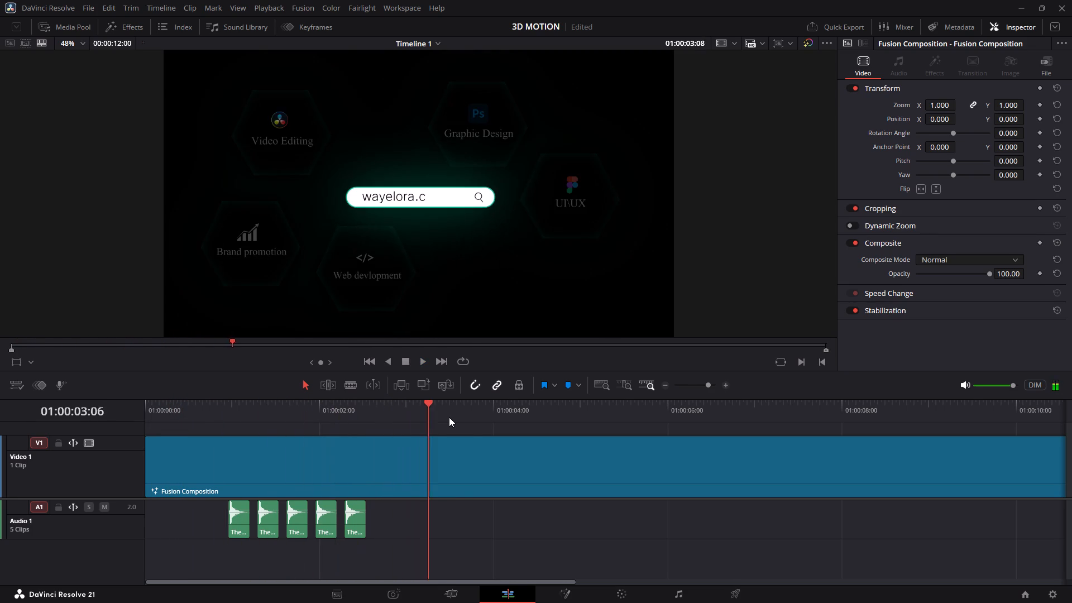
pyautogui.press('Right')
pyautogui.press('Right')
pyautogui.press('Right')
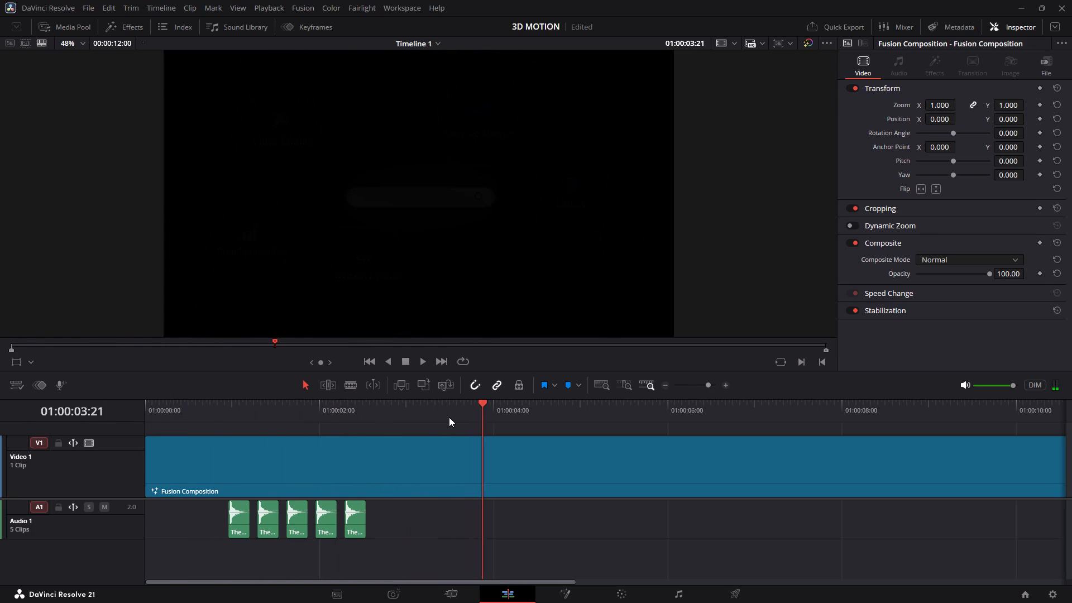
pyautogui.press('Right')
pyautogui.press('Right')
pyautogui.press('Right')
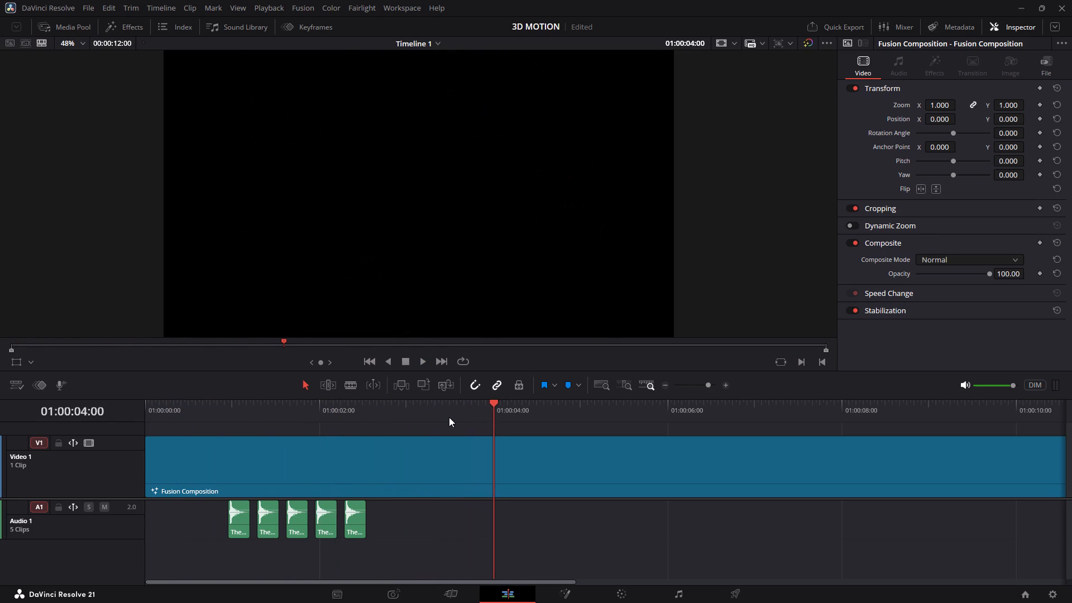
# Trim the end of the Fusion Composition clip to 01:00:04:00 on the Edit page timeline.
pyautogui.press('Left')
pyautogui.press('Left')
pyautogui.press('Left')
pyautogui.press('Left')
pyautogui.press('Left')
pyautogui.press('Right')
pyautogui.press('Right')
pyautogui.press('Right')
pyautogui.press('Right')
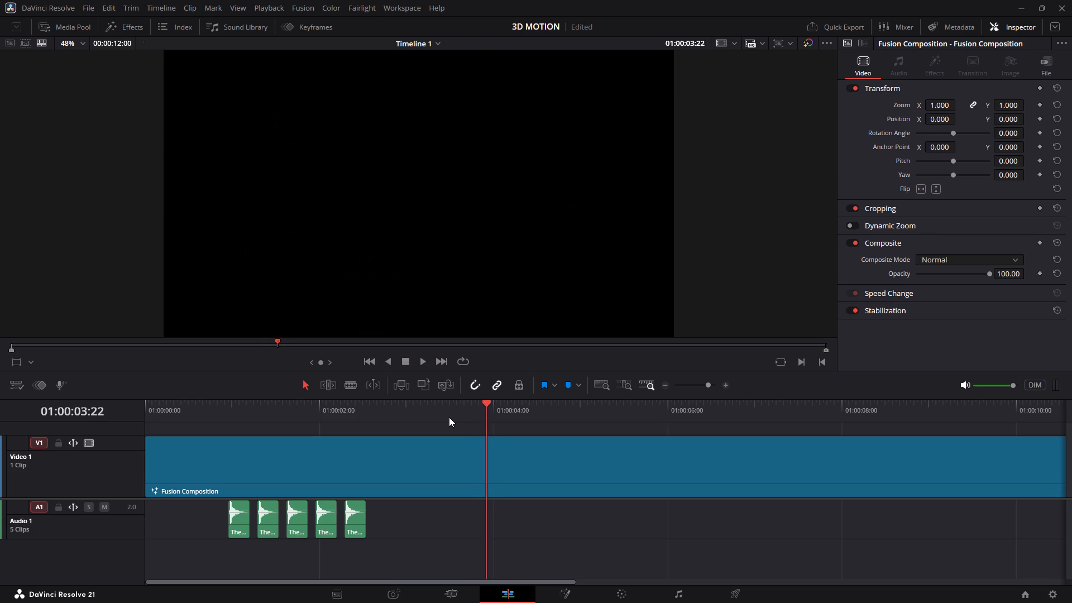
pyautogui.press('Right')
pyautogui.click(607, 467)
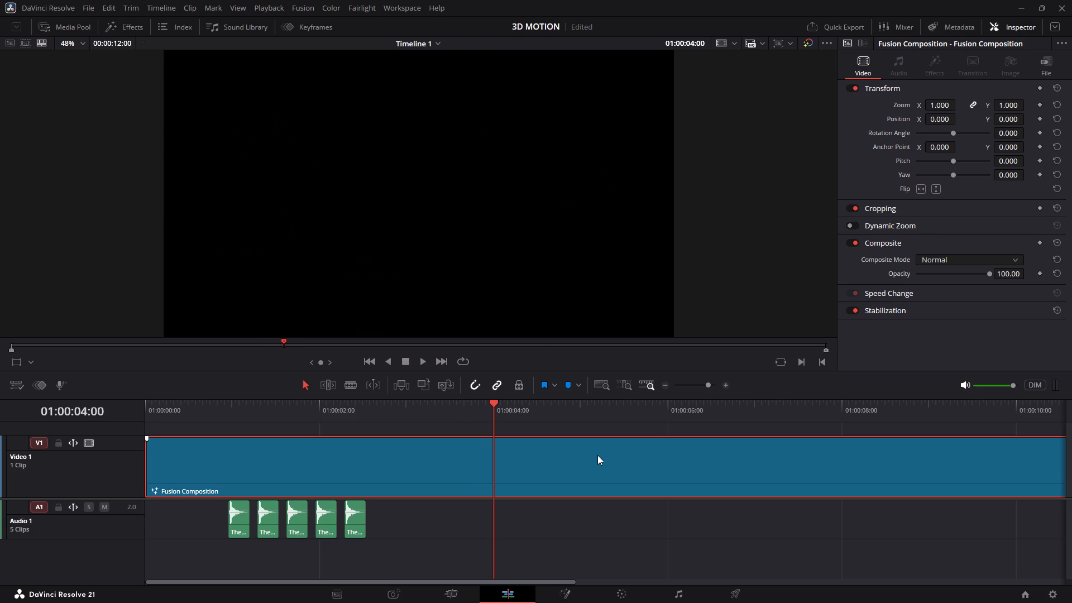
pyautogui.hotkey('shift', '}')
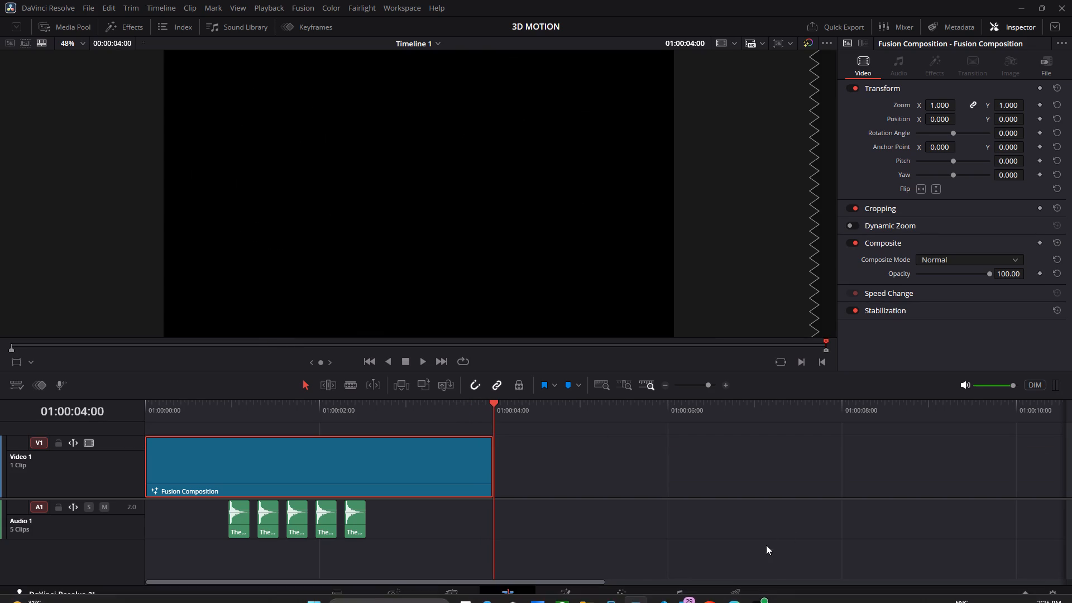
# On the Deliver page, return the playhead to the timeline start and set the render location to D:\WHATEVER.
pyautogui.click(733, 600)
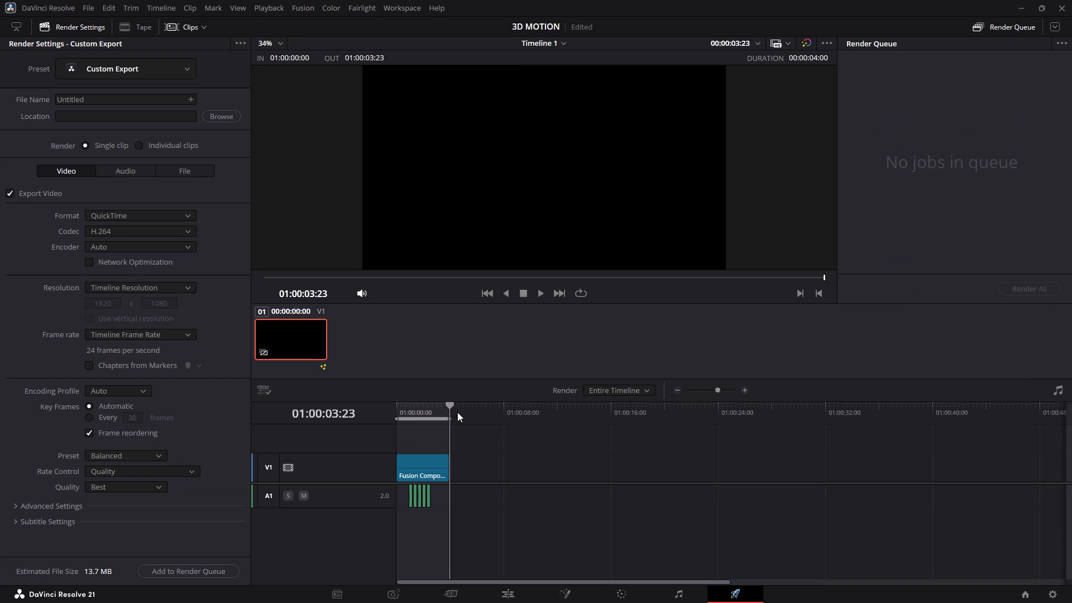
pyautogui.moveTo(448, 406); pyautogui.dragTo(387, 404)
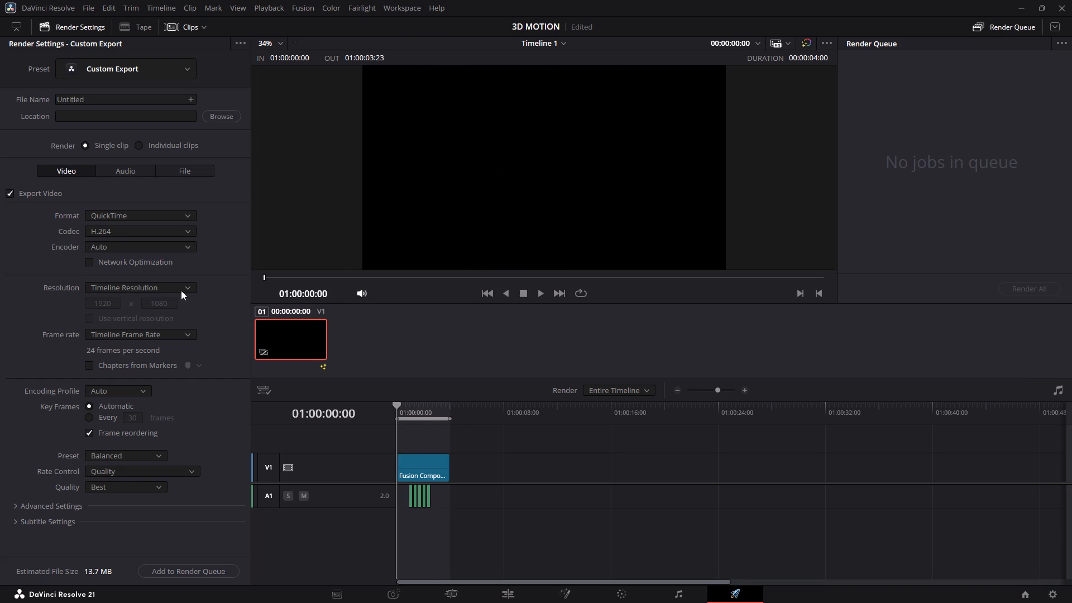
pyautogui.click(208, 117)
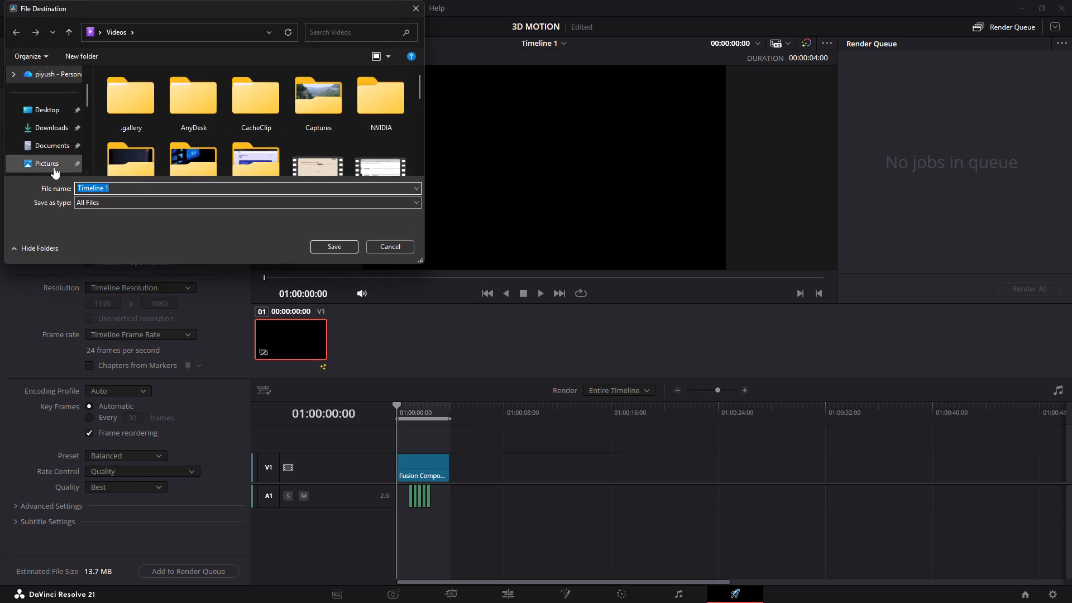
pyautogui.scroll(-3, 54, 167)
pyautogui.click(63, 109)
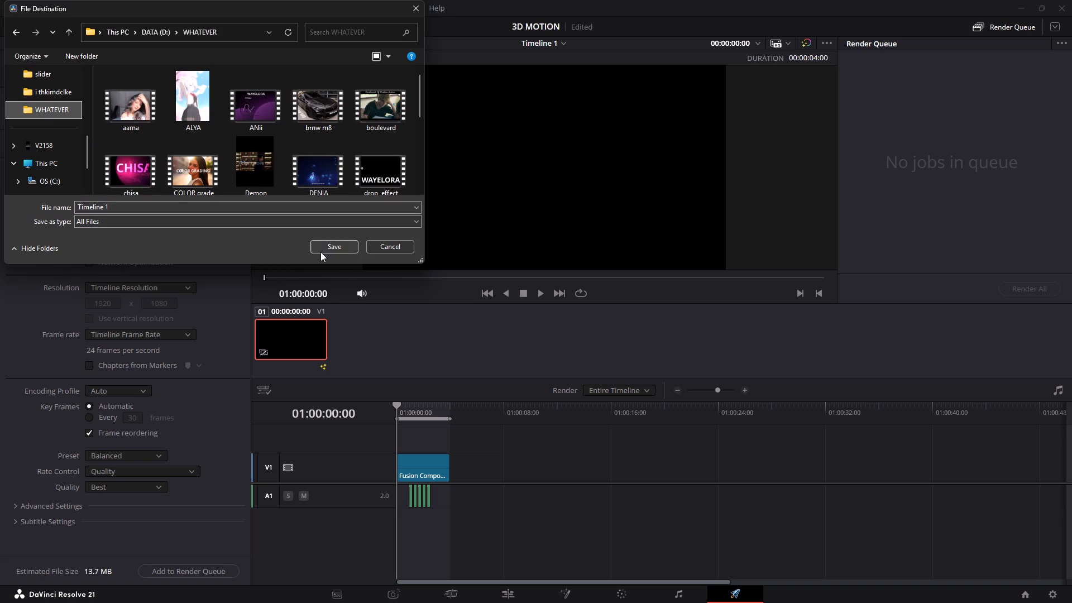
pyautogui.click(320, 252)
# Name the render output file "theme again".
pyautogui.click(146, 102)
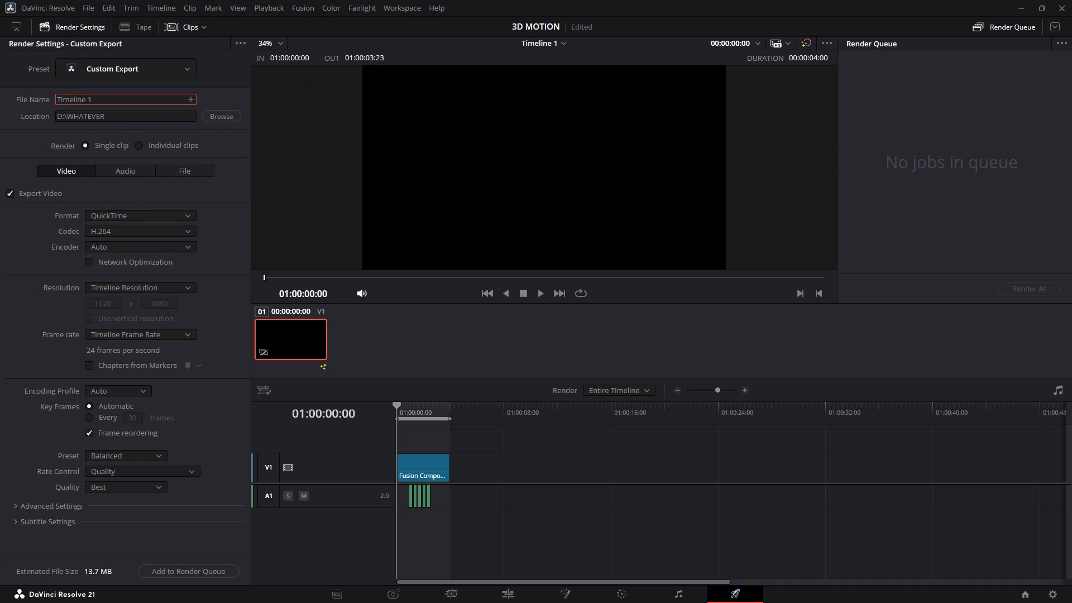
pyautogui.press('BackSpace')
pyautogui.press('BackSpace')
pyautogui.press('BackSpace')
pyautogui.press('BackSpace')
pyautogui.press('BackSpace')
pyautogui.press('BackSpace')
pyautogui.press('BackSpace')
pyautogui.press('BackSpace')
pyautogui.press('BackSpace')
pyautogui.press('BackSpace')
pyautogui.press('BackSpace')
pyautogui.press('BackSpace')
pyautogui.press('BackSpace')
pyautogui.press('BackSpace')
pyautogui.press('BackSpace')
pyautogui.press('BackSpace')
pyautogui.press('BackSpace')
pyautogui.press('BackSpace')
pyautogui.press('BackSpace')
pyautogui.press('BackSpace')
pyautogui.write('theme')
pyautogui.press('space')
pyautogui.write('again')
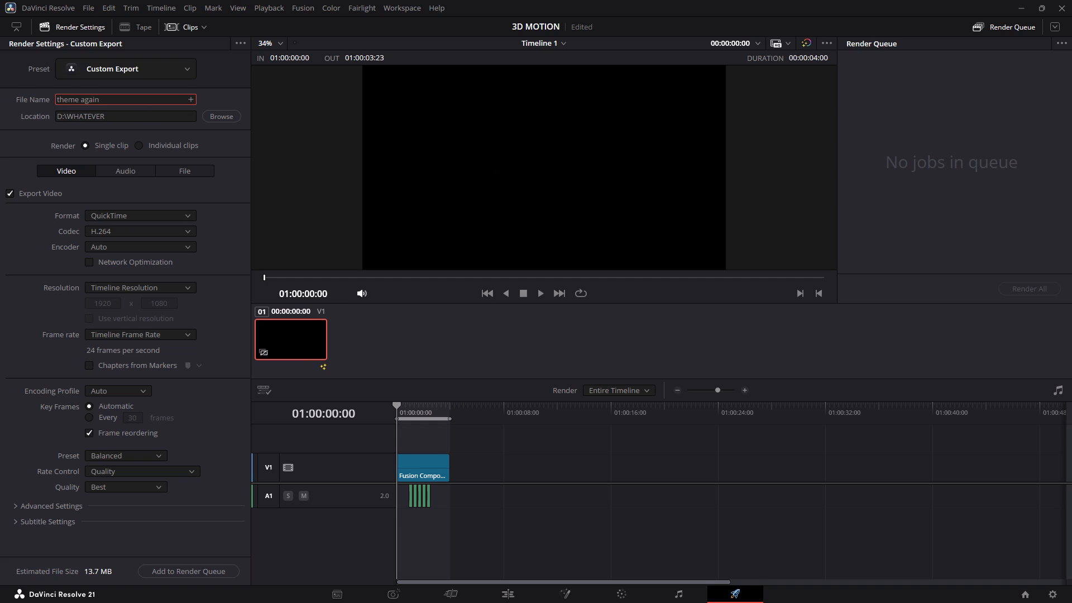
# Configure the export as MP4 with the H.265 video codec and AAC audio.
pyautogui.scroll(-2, 180, 133)
pyautogui.click(155, 220)
pyautogui.click(162, 293)
pyautogui.click(135, 170)
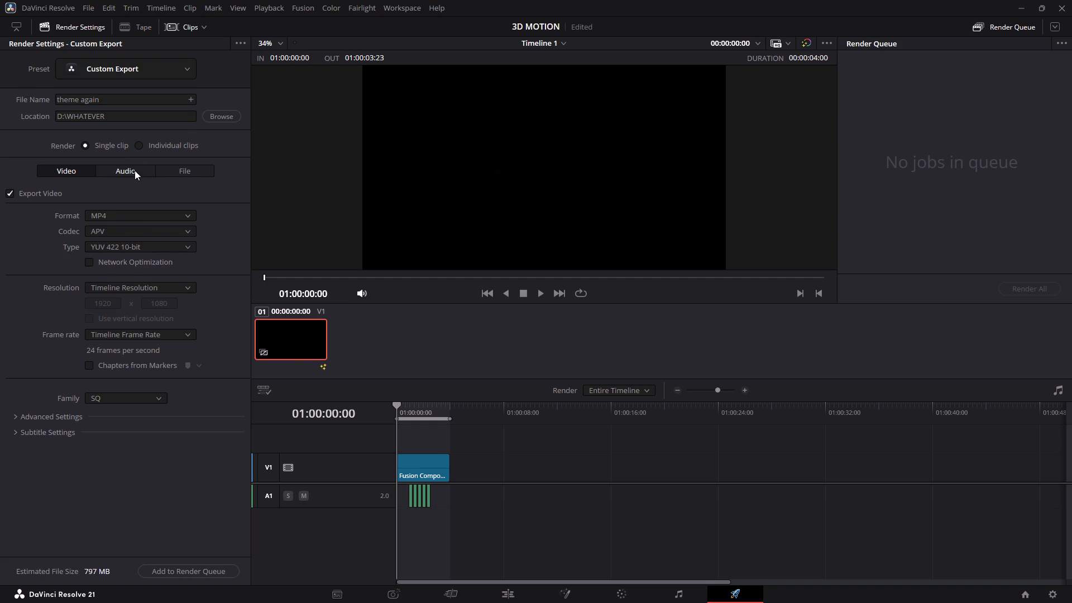
pyautogui.click(128, 221)
pyautogui.click(128, 214)
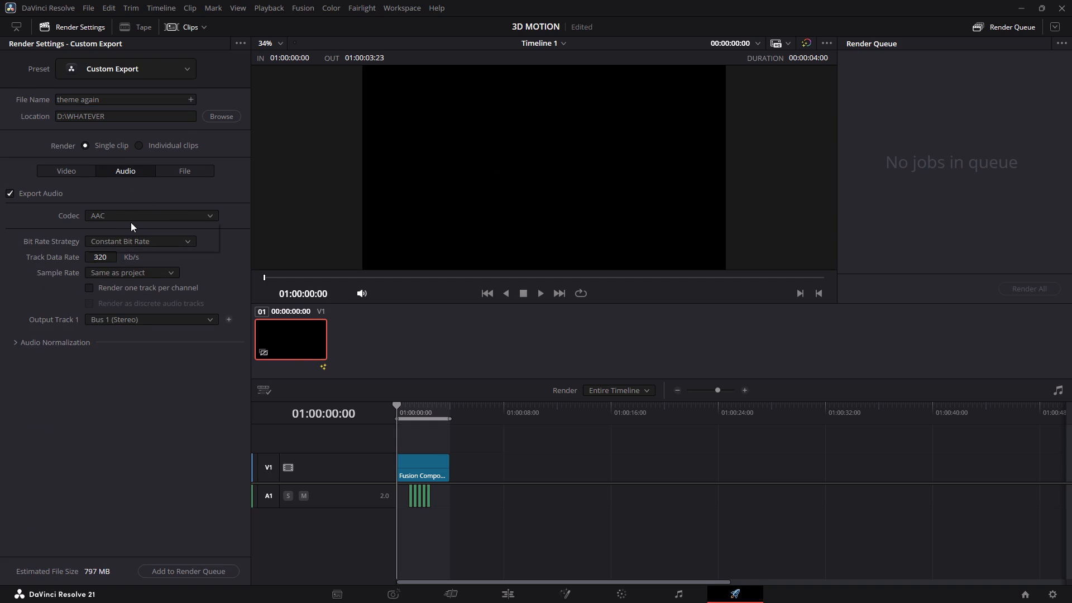
pyautogui.click(131, 223)
pyautogui.click(79, 170)
pyautogui.scroll(-2, 93, 243)
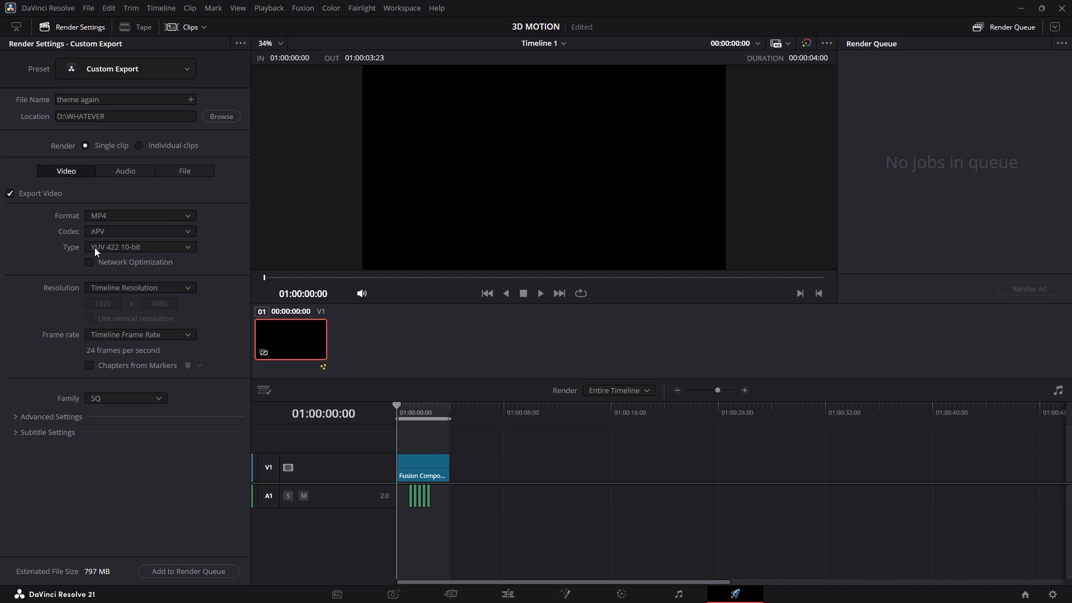
pyautogui.click(112, 229)
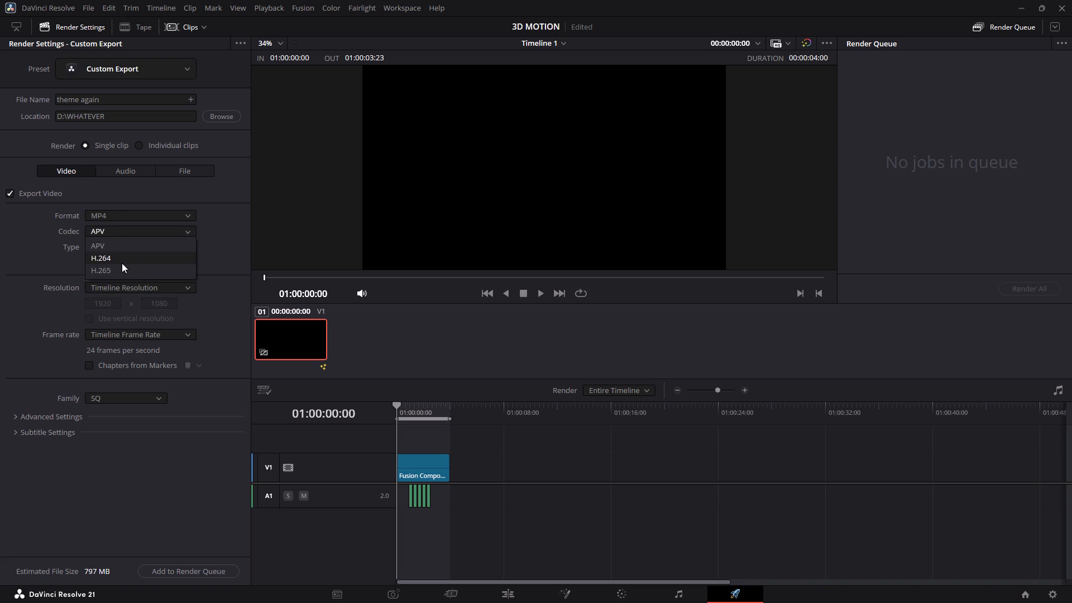
pyautogui.click(128, 268)
pyautogui.scroll(-6, 118, 262)
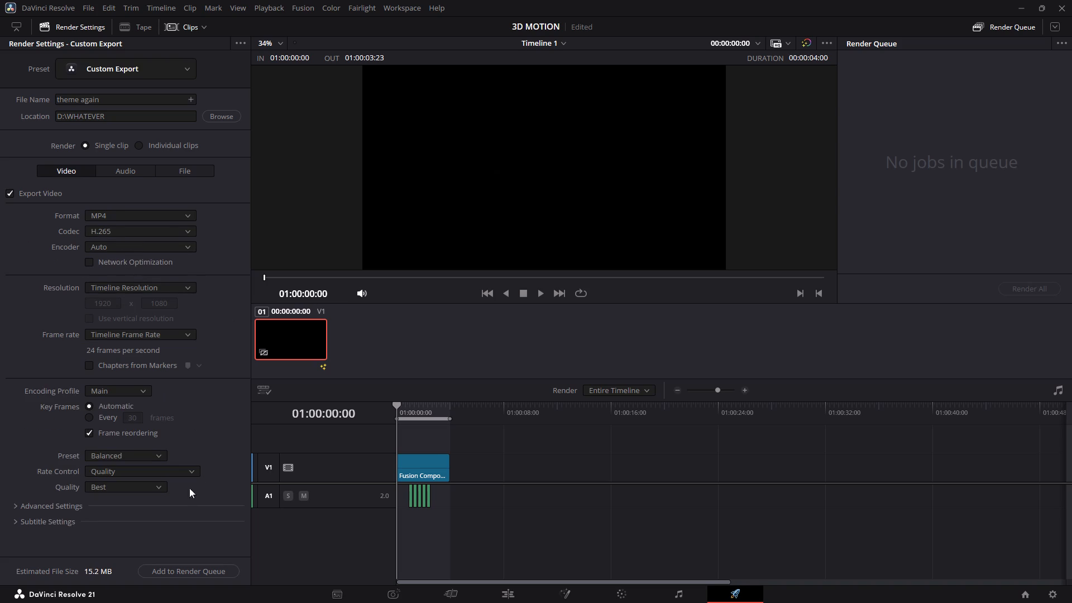
# Add the "theme again" export to the render queue and start rendering it.
pyautogui.click(208, 572)
pyautogui.click(1024, 291)
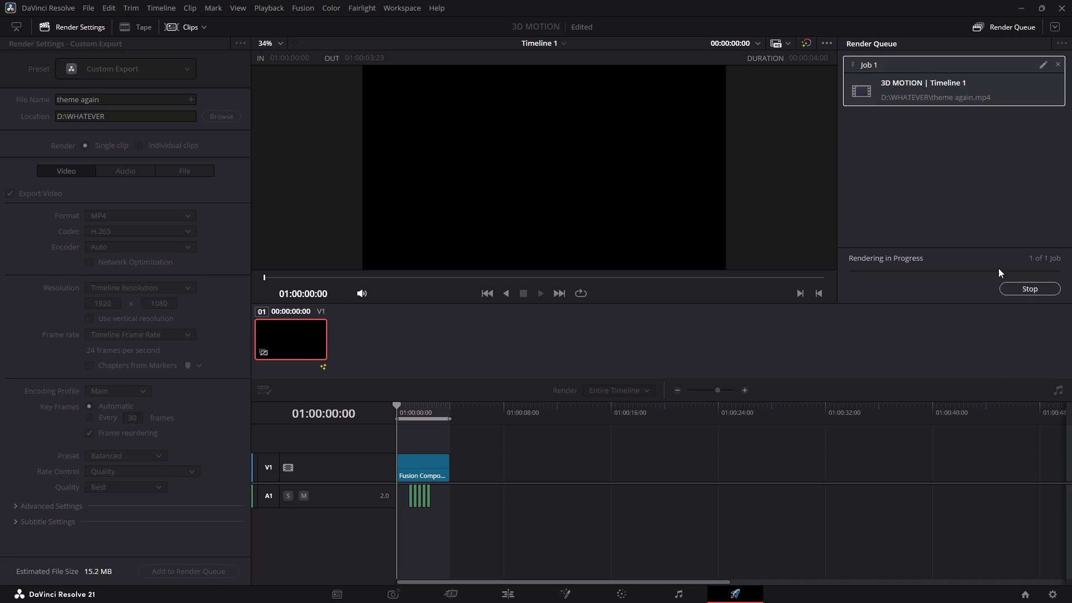
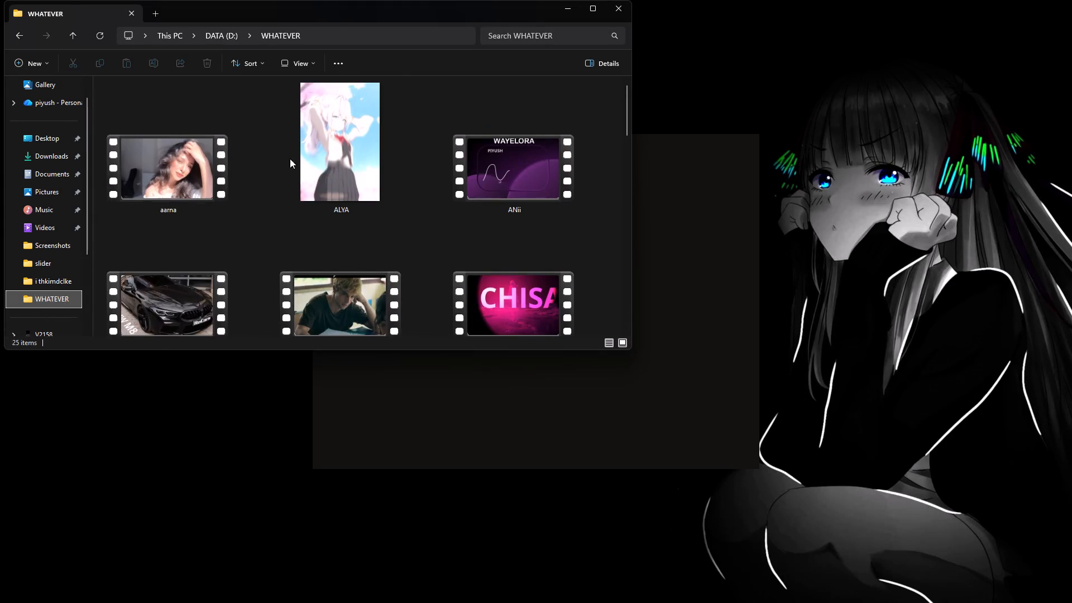
# Find the exported "theme again" video in the WHATEVER folder, review its playback in Media Player, and close the player.
pyautogui.scroll(-4, 301, 159)
pyautogui.scroll(5, 306, 159)
pyautogui.scroll(-7, 306, 159)
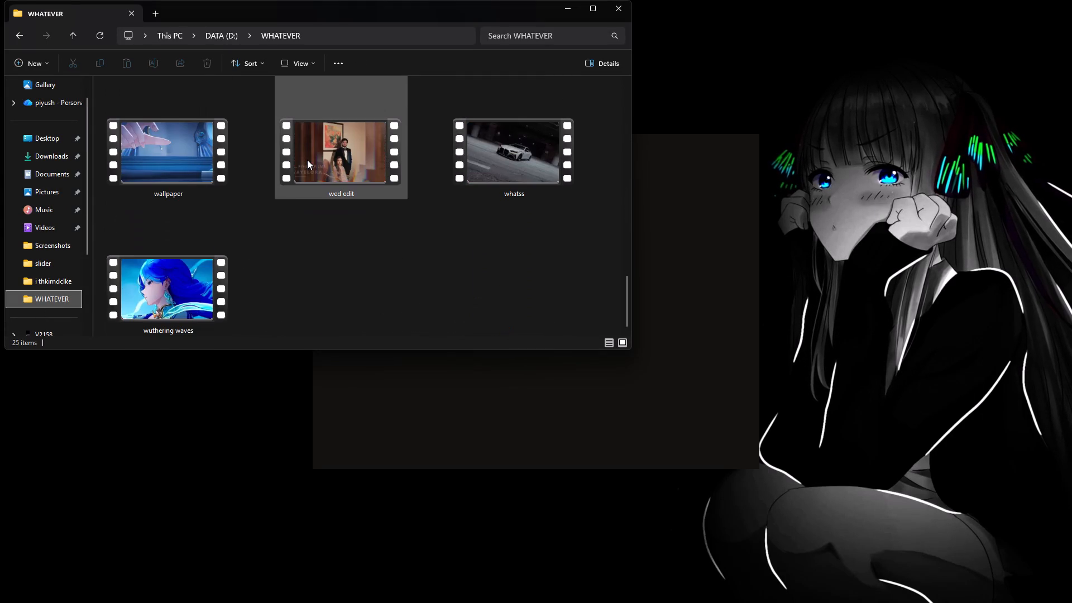
pyautogui.scroll(2, 307, 161)
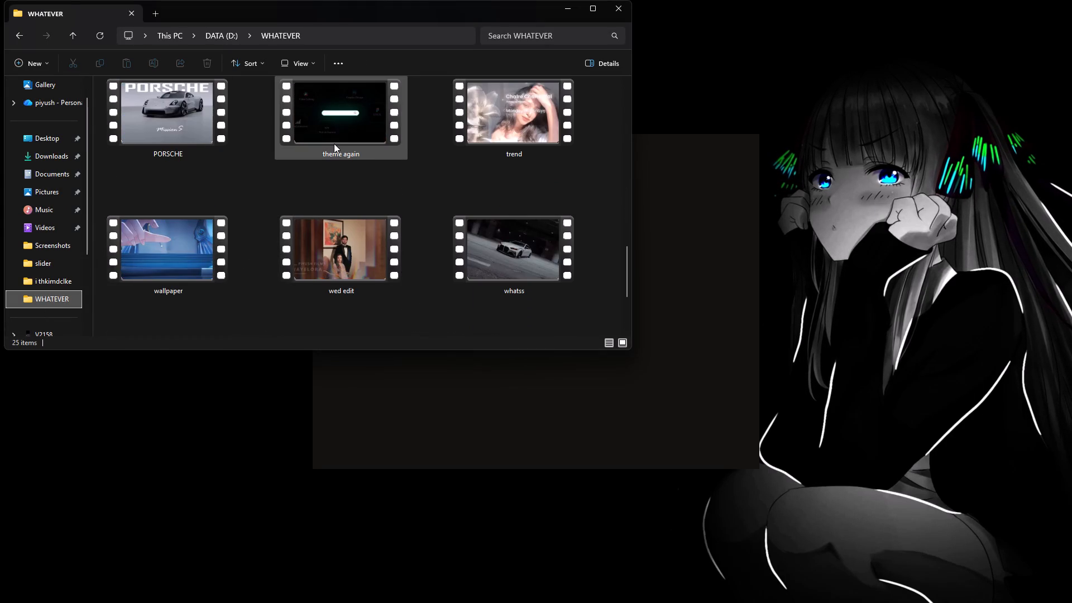
pyautogui.click(334, 143)
pyautogui.click(334, 143)
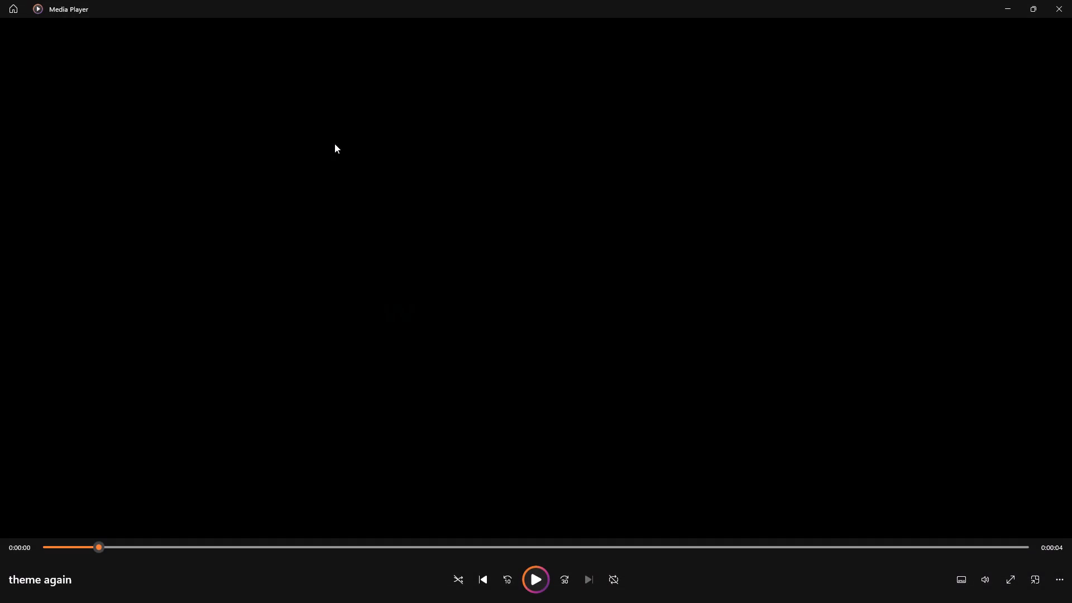
pyautogui.press('space')
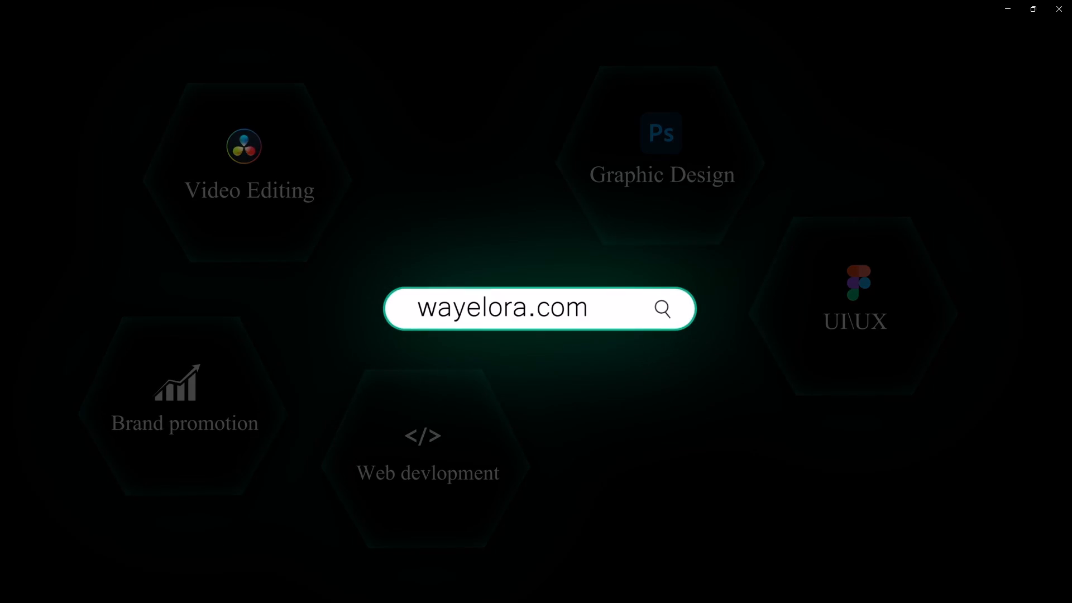
pyautogui.press('space')
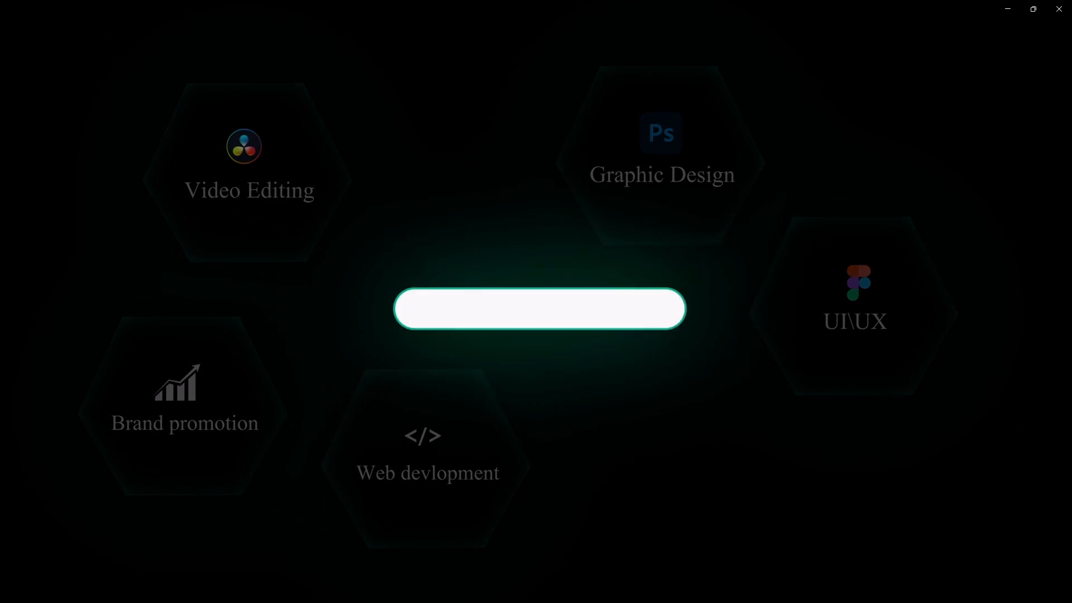
pyautogui.press('space')
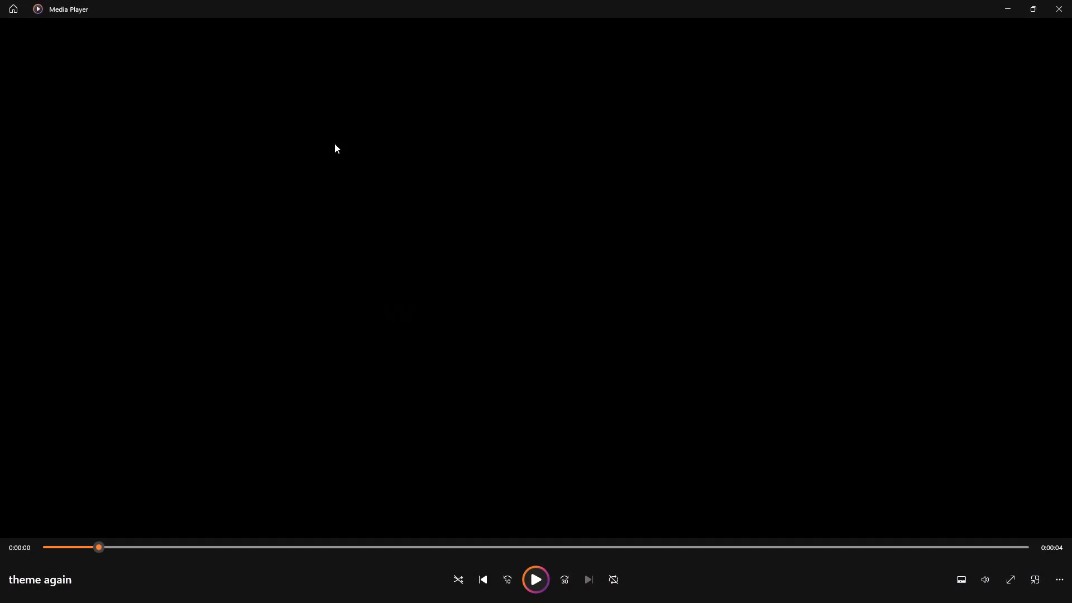
pyautogui.click(1071, 0)
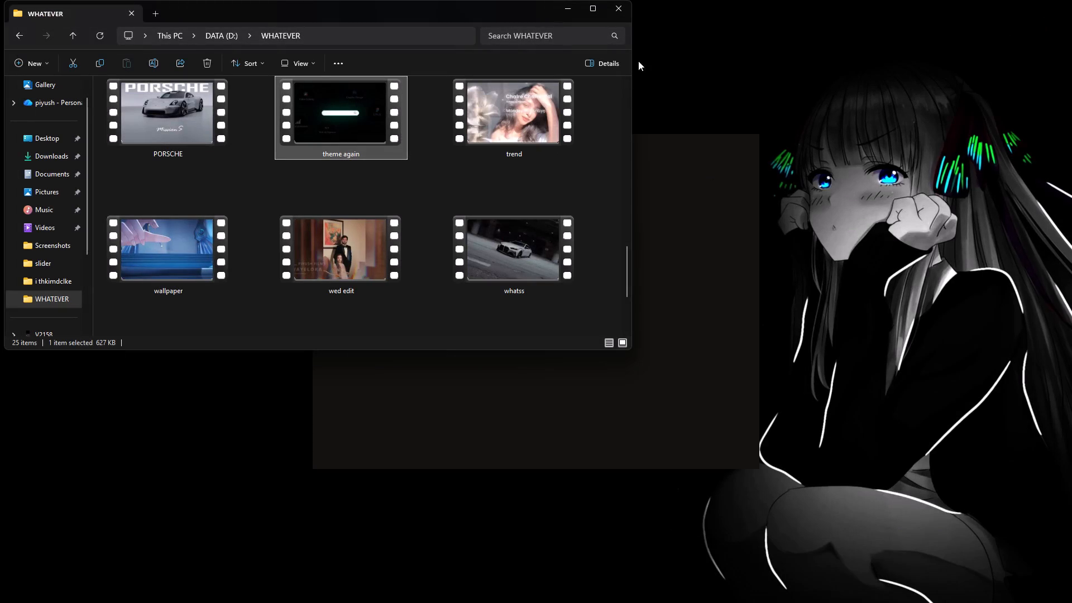